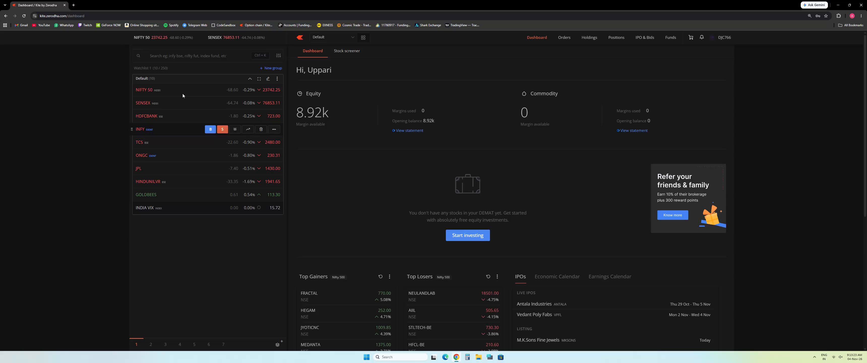
Open the NIFTY 50 chart from the watchlist and pop it out into its own browser tab.
left_click(249, 90)
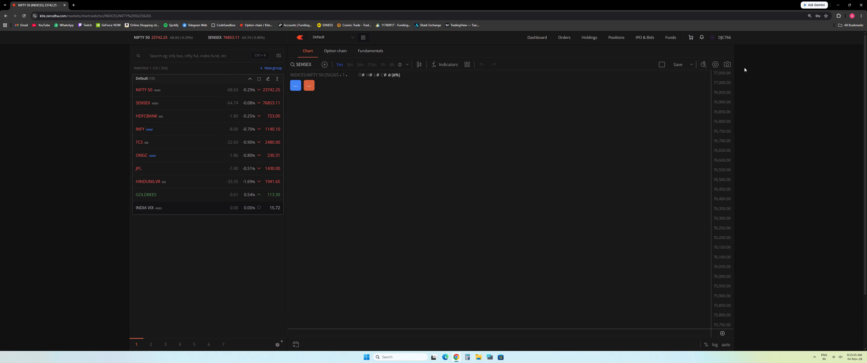
left_click(729, 64)
Show the NIFTY 50 option chain in the original browser tab.
left_click(52, 0)
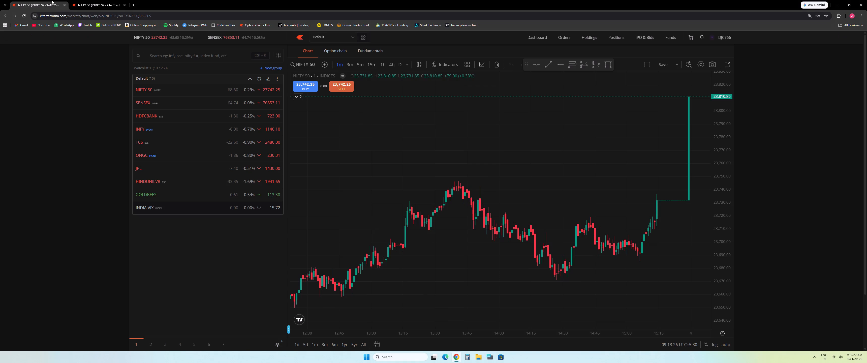
left_click(335, 45)
Delete the red horizontal line at 23,440.80 below the candles on the popped-out NIFTY 50 chart.
left_click(102, 0)
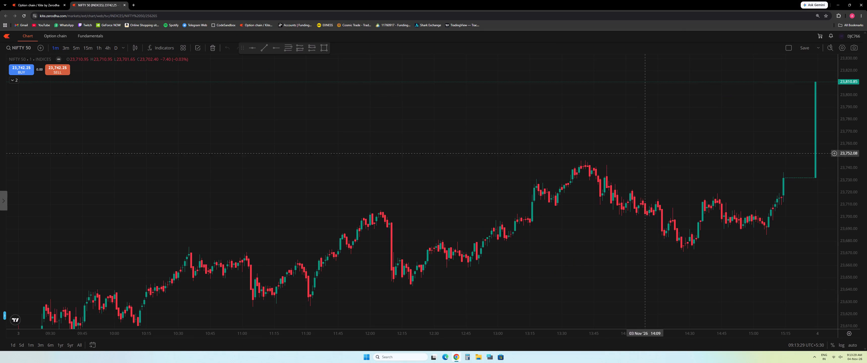
left_click_drag(645, 149, 428, 227)
left_click_drag(847, 87, 832, 323)
left_click_drag(758, 248, 759, 208)
left_click(722, 275)
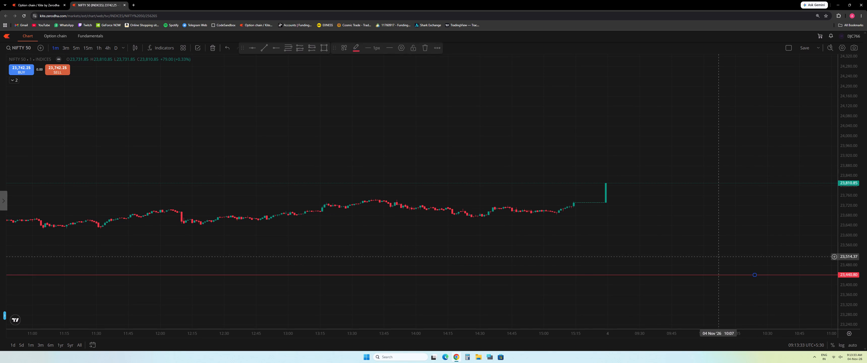
left_click(425, 47)
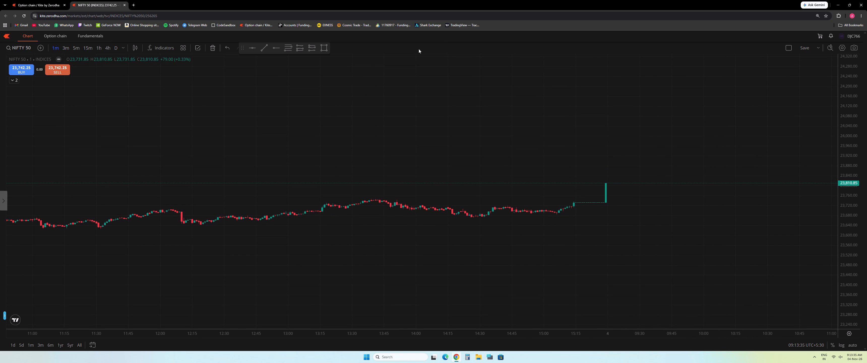
Examine the NIFTY 50 option chain's call and put prices around the at-the-money strike.
left_click(41, 0)
left_click(47, 197)
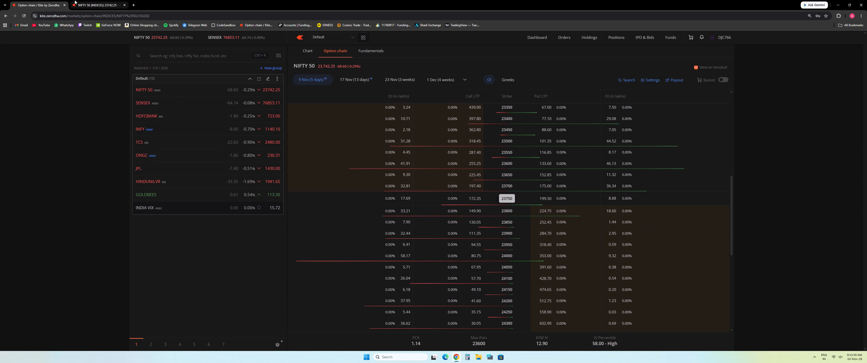
Return to the popped-out NIFTY 50 chart and stretch its price scale to examine the latest candles more closely.
left_click(92, 0)
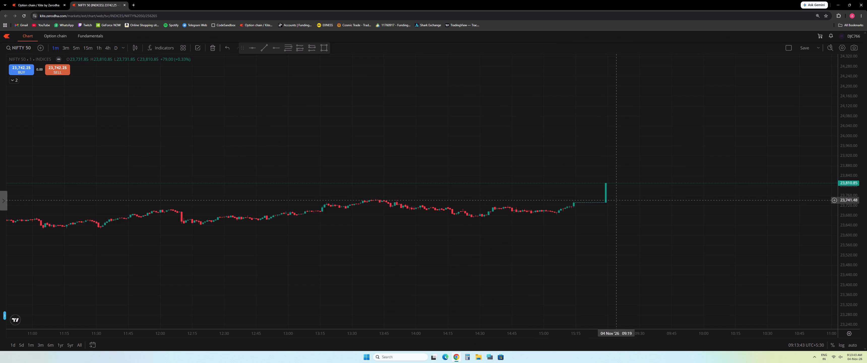
left_click(616, 200)
left_click_drag(853, 275, 853, 275)
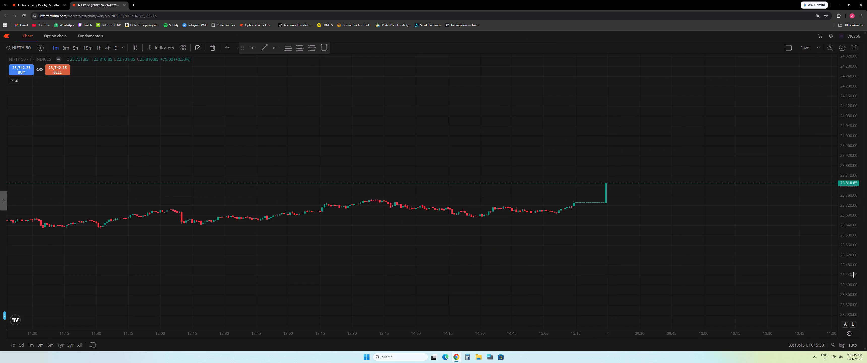
left_click_drag(853, 275, 866, 174)
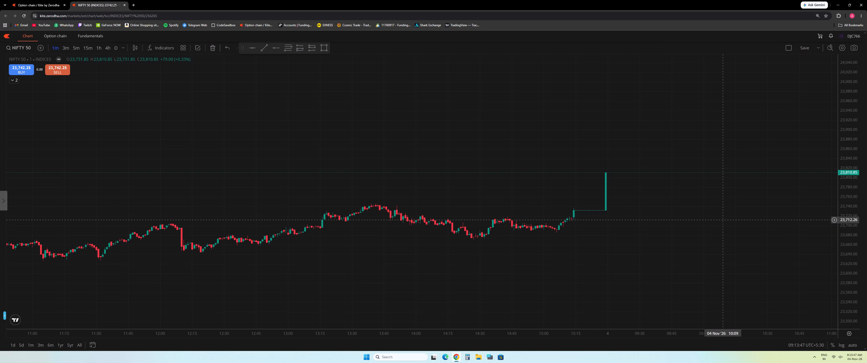
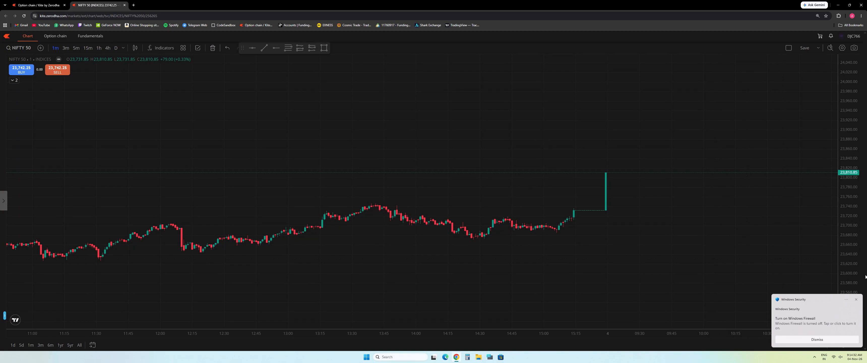
Dismiss the Windows Security firewall notification covering the chart.
left_click(857, 299)
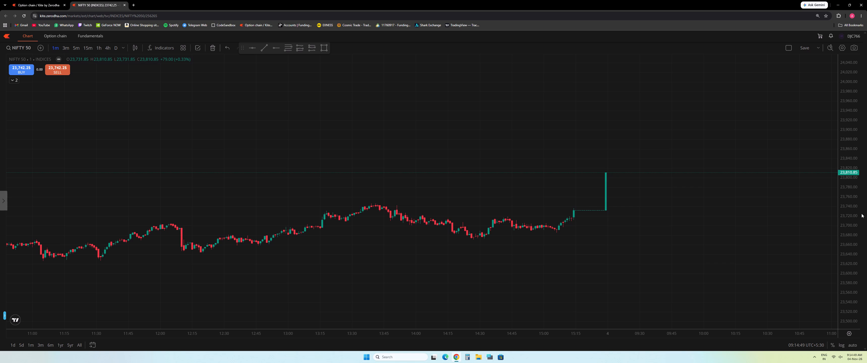
Switch the NIFTY 50 chart to the daily interval and frame the most recent candles with room around them.
scroll(721, 241, "down", 8)
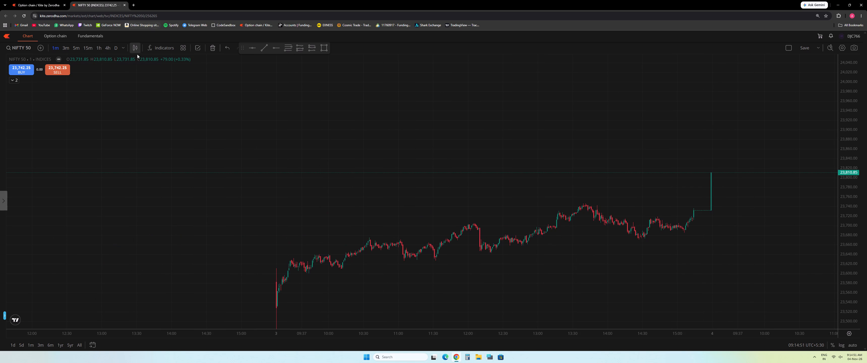
left_click(119, 51)
scroll(695, 229, "up", 15)
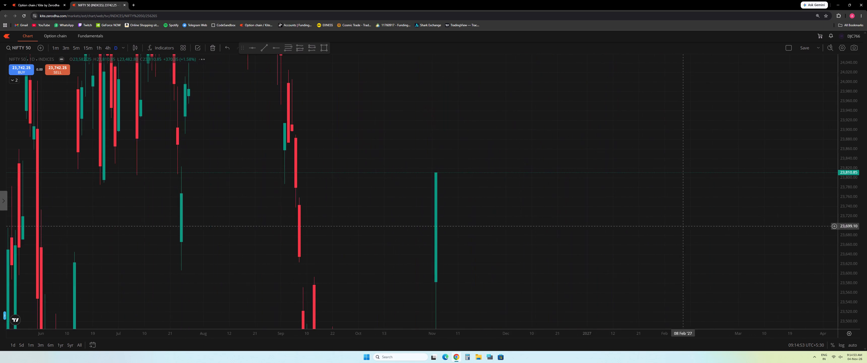
left_click_drag(566, 289, 667, 222)
left_click_drag(851, 74, 797, 323)
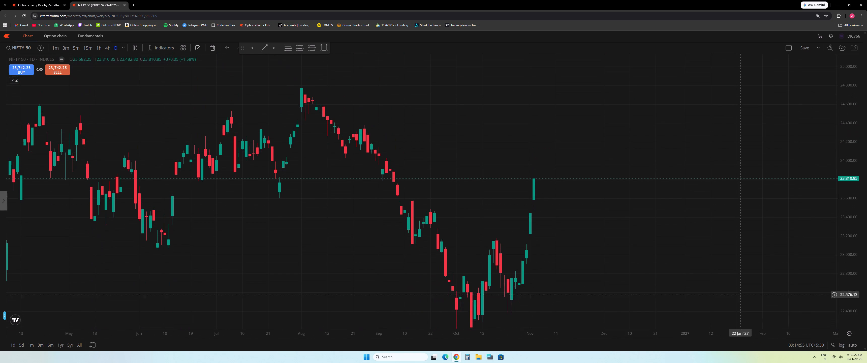
scroll(640, 276, "up", 2)
left_click_drag(569, 271, 669, 250)
left_click_drag(852, 245, 853, 243)
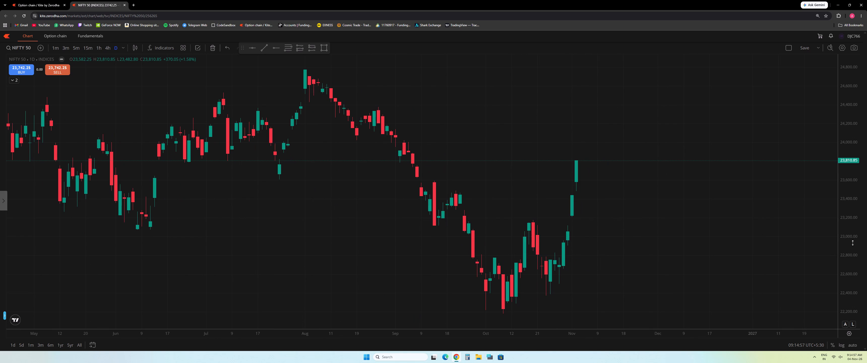
left_click_drag(853, 243, 857, 179)
left_click_drag(697, 210, 663, 252)
scroll(651, 249, "up", 2)
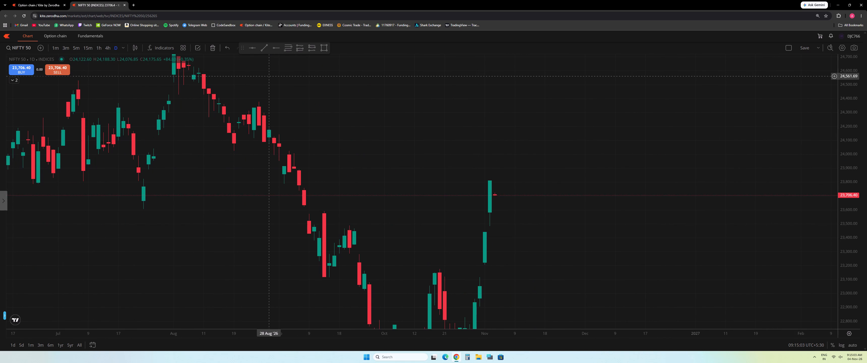
Draw a horizontal line at about 23,810, along the top of the 3 November daily candle.
left_click(252, 48)
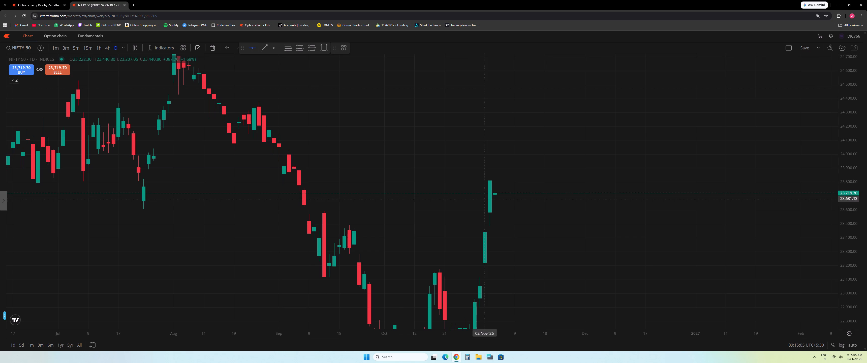
left_click(476, 181)
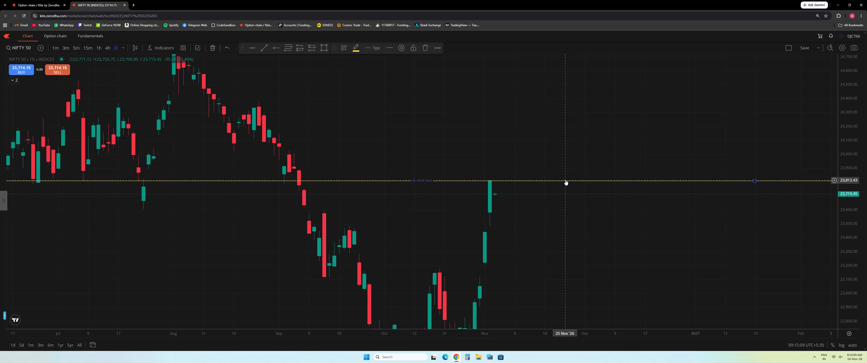
left_click(565, 181)
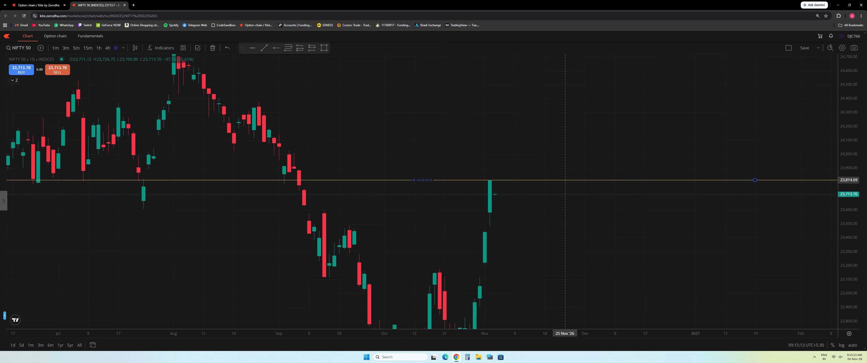
left_click(542, 209)
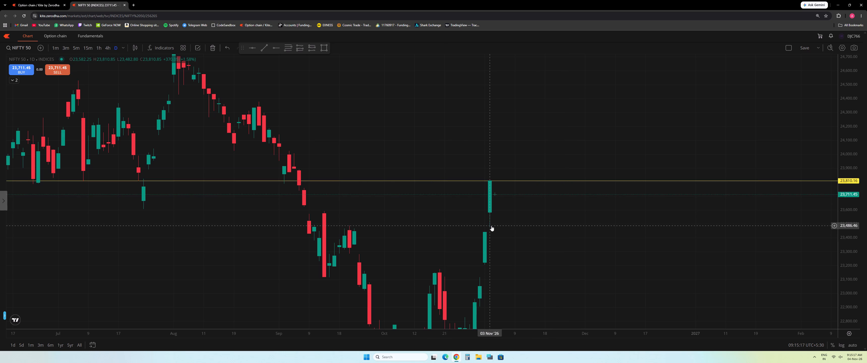
Change the new horizontal line's colour to red.
left_click(530, 181)
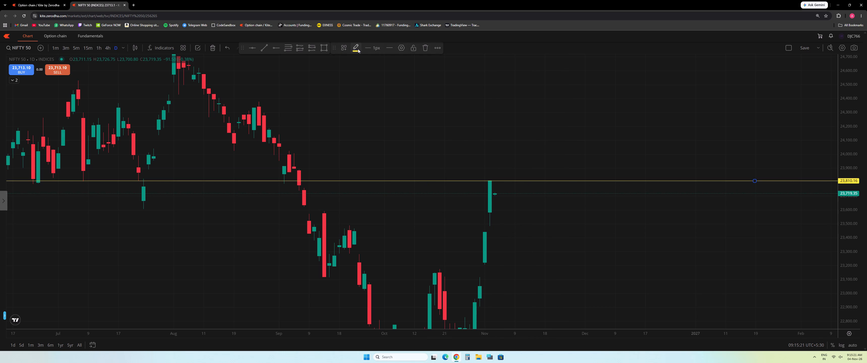
left_click(351, 48)
left_click(356, 72)
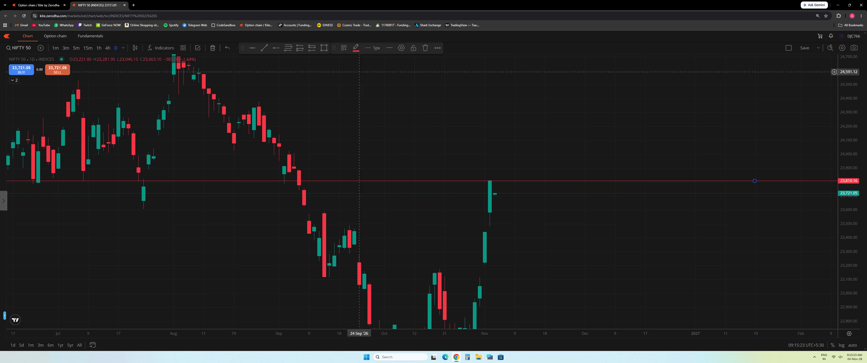
Set the red horizontal line's price coordinate to 23810.85.
left_click(397, 49)
type("2380.85")
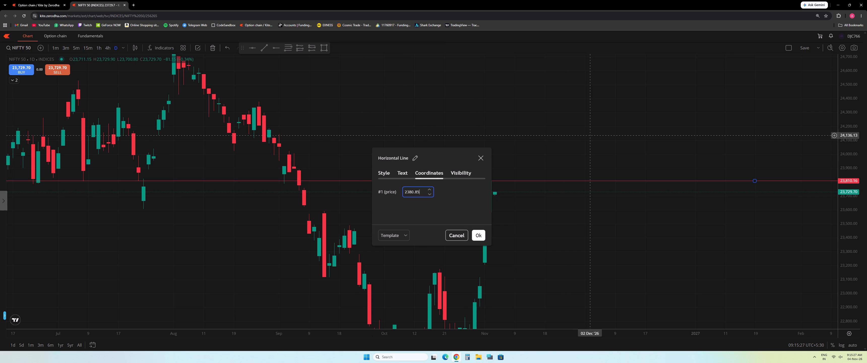
key("BackSpace")
key("BackSpace")
key("BackSpace")
key("BackSpace")
type("10.85")
left_click(570, 129)
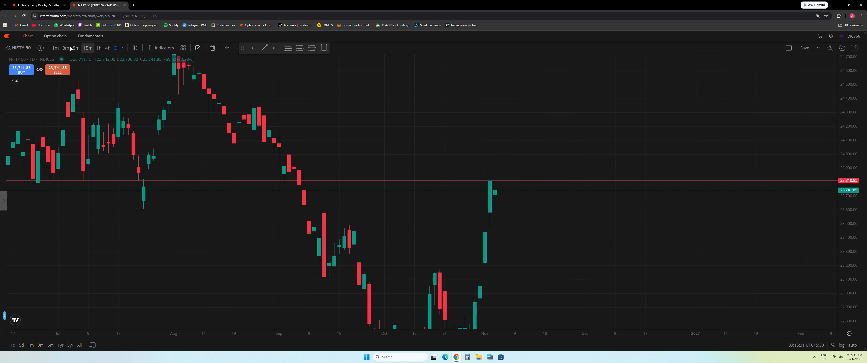
Examine NIFTY 50 on the 1-hour interval, comparing the price swings since August with the red line.
left_click(75, 50)
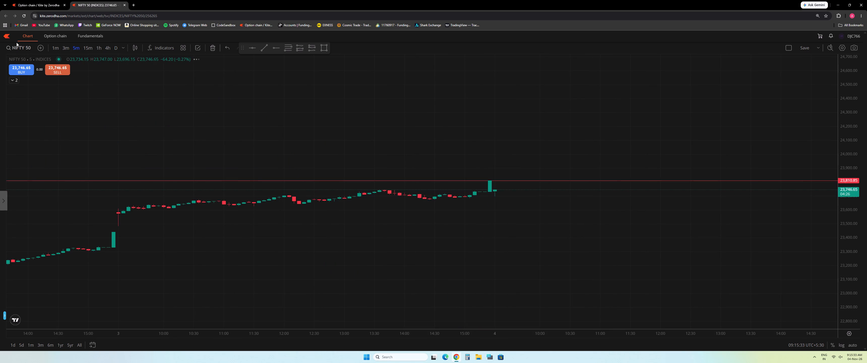
left_click(100, 44)
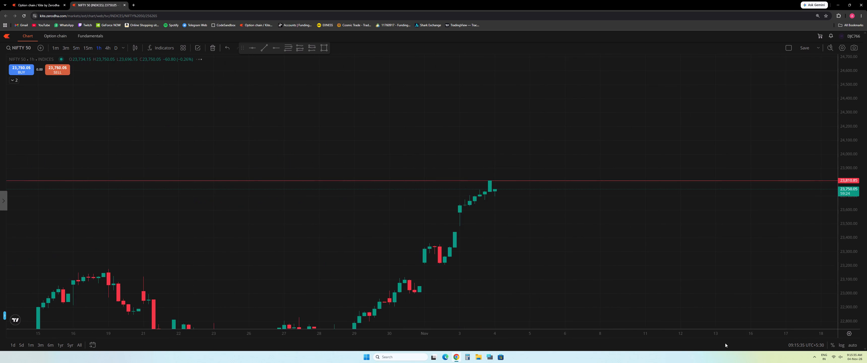
scroll(702, 331, "down", 19)
left_click_drag(851, 96, 840, 240)
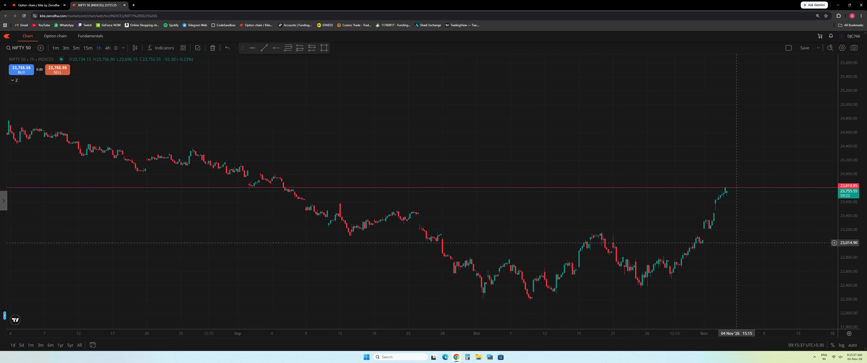
scroll(734, 240, "down", 7)
scroll(509, 246, "up", 5)
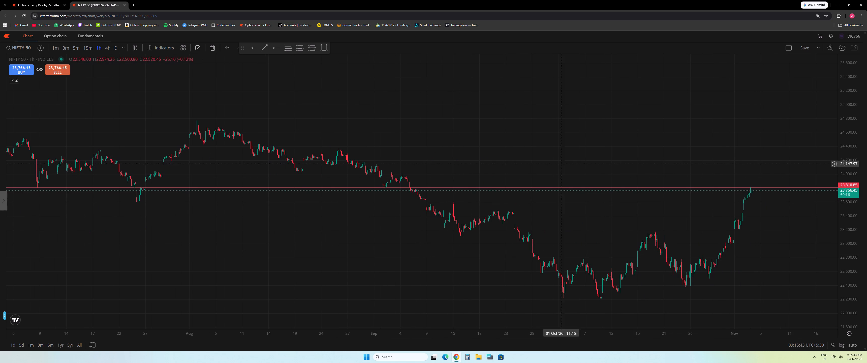
left_click_drag(696, 154, 565, 130)
scroll(564, 130, "up", 4)
left_click_drag(564, 130, 684, 165)
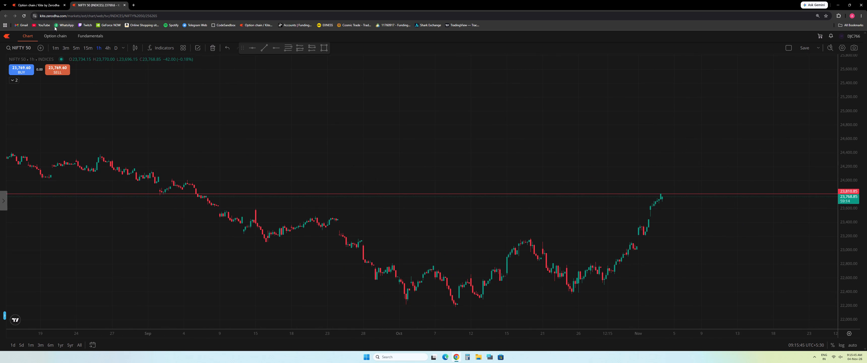
Show the chart on the 5-minute interval and stretch its price scale to examine the latest candles near the red line.
left_click(75, 48)
scroll(698, 260, "up", 4)
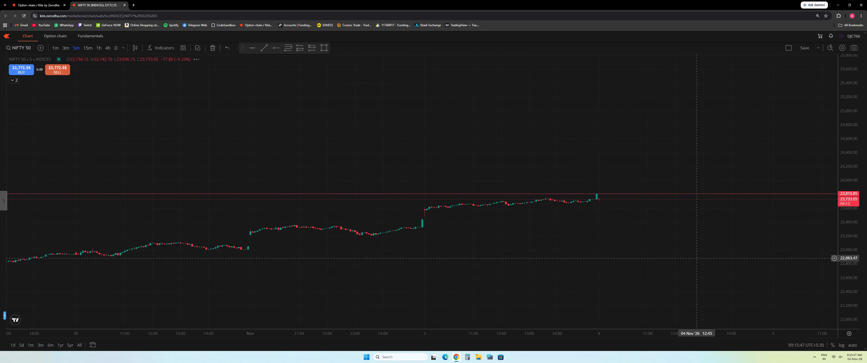
left_click_drag(854, 287, 826, 124)
scroll(567, 320, "up", 3)
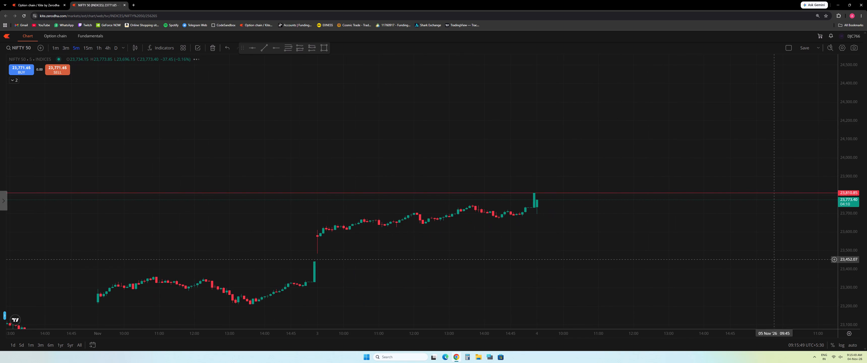
left_click_drag(854, 278, 848, 192)
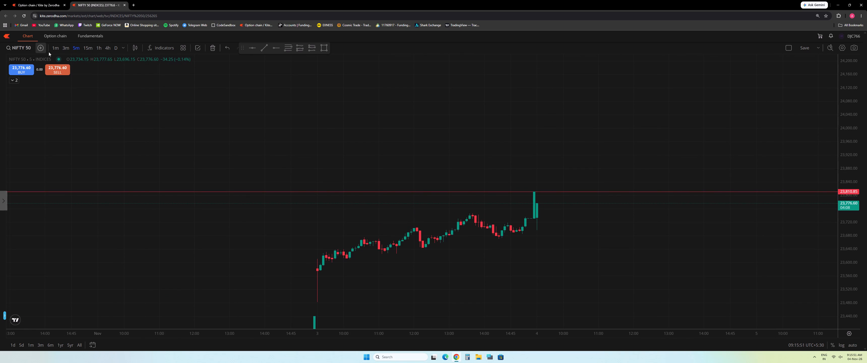
Show the 1-minute interval and frame the opening candles of 4 November against the red line.
left_click(55, 49)
scroll(597, 270, "up", 3)
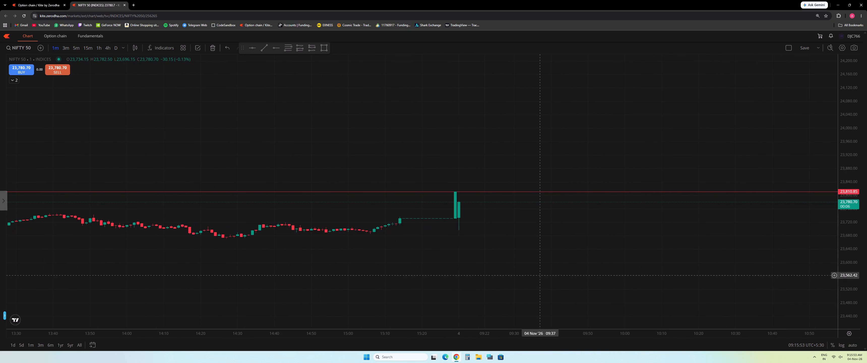
left_click_drag(519, 256, 567, 223)
left_click_drag(853, 270, 866, 202)
left_click_drag(646, 222, 653, 249)
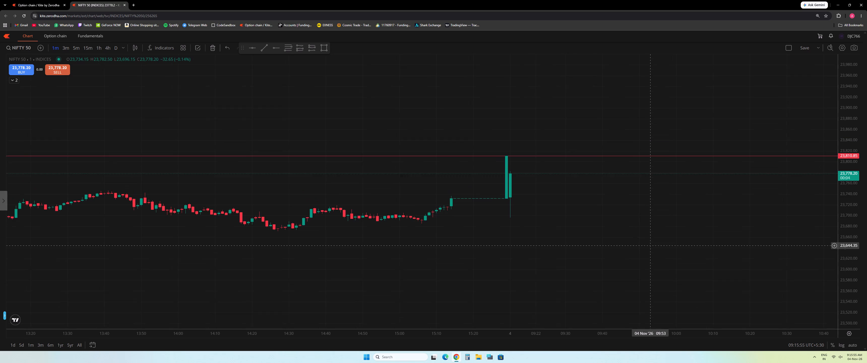
left_click_drag(653, 249, 653, 249)
Return to the daily interval and rescale the chart to examine the latest candle within the wider price history.
left_click(116, 48)
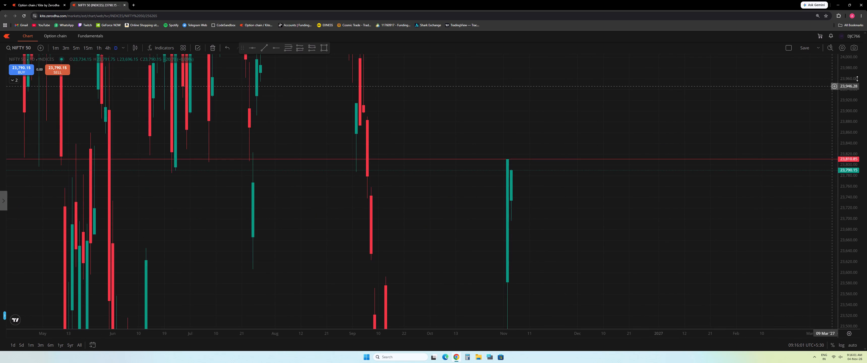
left_click_drag(856, 77, 862, 332)
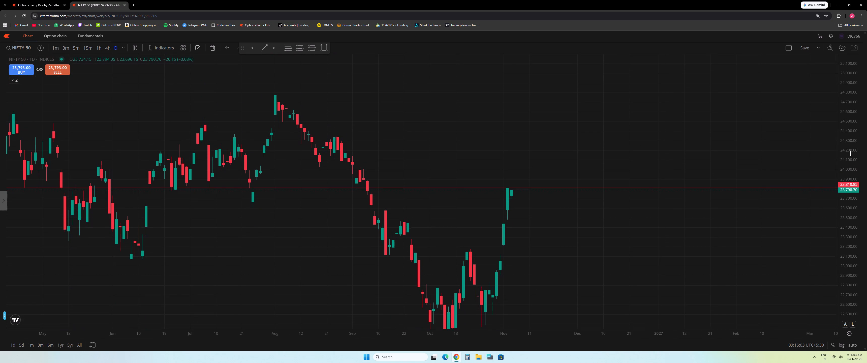
left_click_drag(849, 145, 862, 98)
scroll(655, 246, "up", 5)
left_click_drag(486, 272, 615, 236)
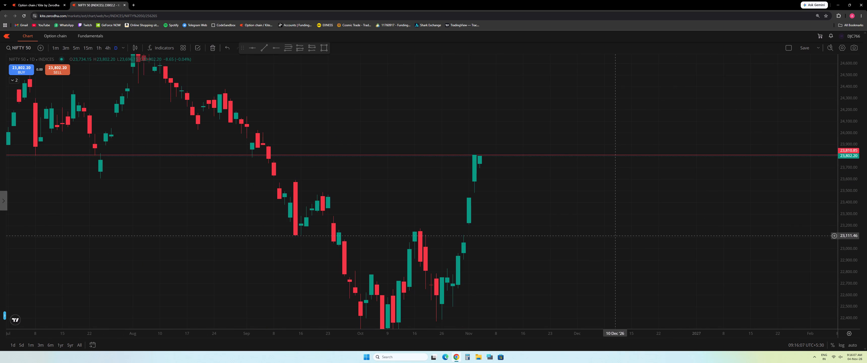
Switch back to the 1-minute interval and frame the newest candles around the red 23,810.85 line.
left_click(54, 49)
scroll(568, 220, "down", 8)
left_click_drag(679, 209, 530, 303)
left_click_drag(847, 301, 843, 115)
left_click_drag(640, 241, 668, 51)
scroll(596, 230, "up", 5)
left_click_drag(460, 255, 585, 274)
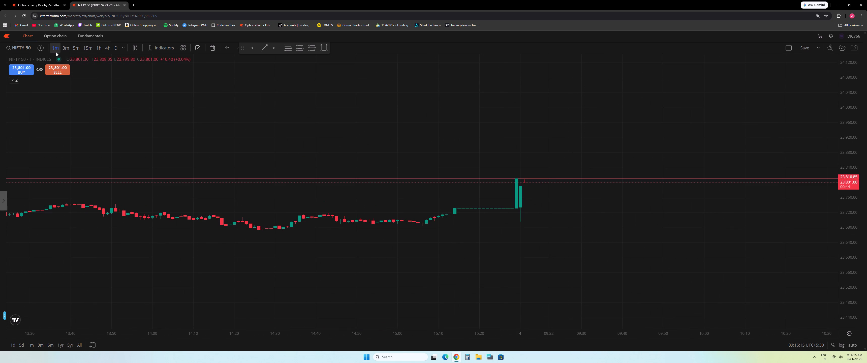
Examine the opening move on the 3-minute interval with the price scale fitted around the red line.
left_click(64, 49)
scroll(623, 259, "up", 2)
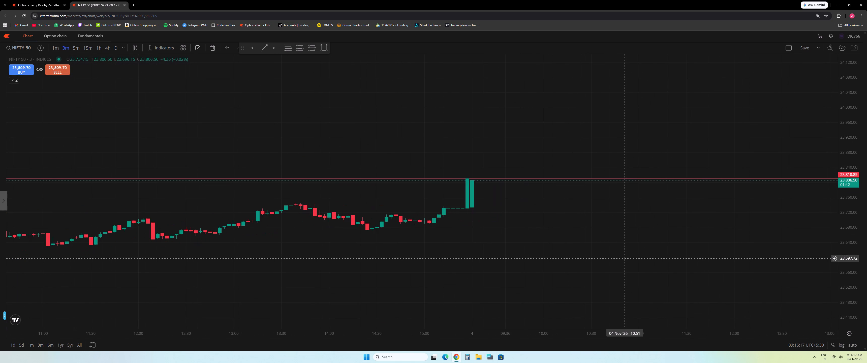
scroll(622, 258, "down", 1)
left_click_drag(850, 208, 846, 270)
left_click_drag(607, 247, 604, 259)
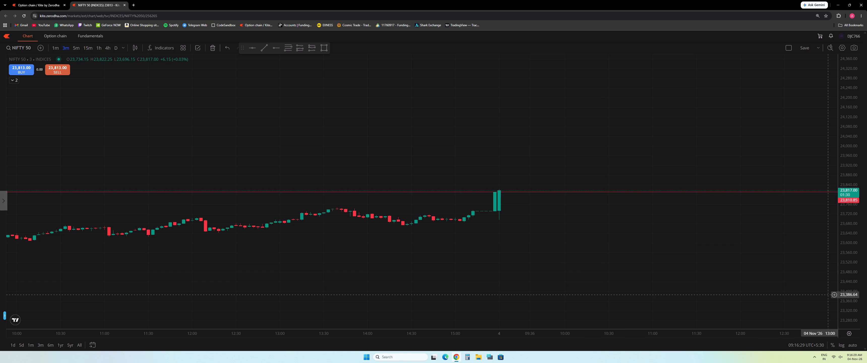
left_click_drag(854, 296, 850, 226)
scroll(563, 274, "up", 1)
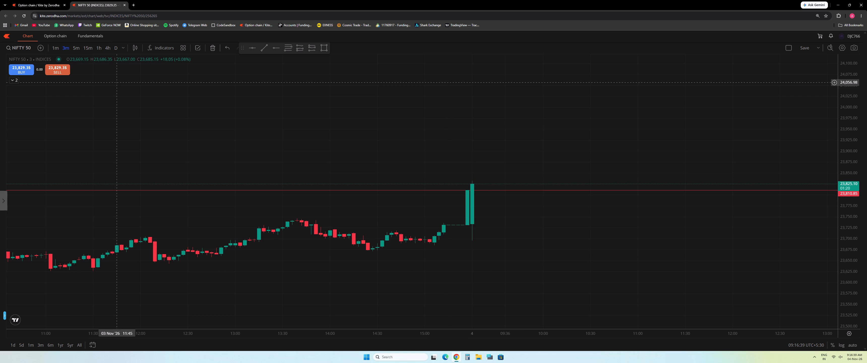
Check the current daily candle against the red line on the daily interval.
left_click(116, 47)
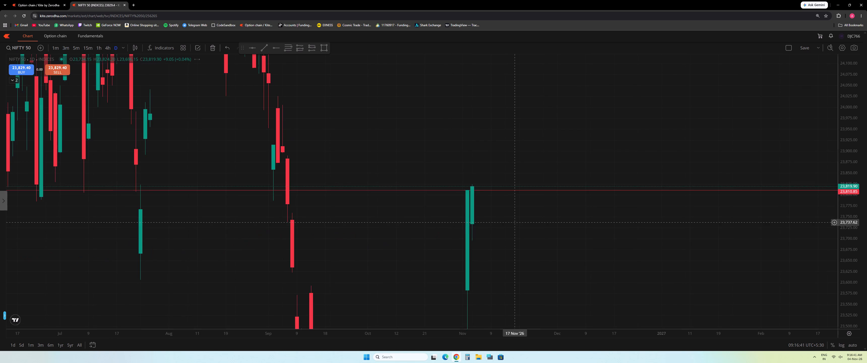
scroll(500, 234, "up", 2)
left_click_drag(494, 259, 542, 197)
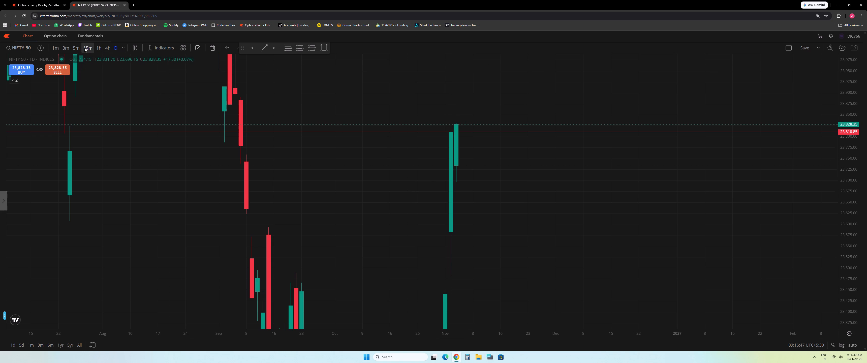
Examine the first 4 November candle against the red line on the 5-minute interval.
left_click(75, 48)
scroll(607, 207, "down", 6)
left_click_drag(671, 186, 629, 247)
scroll(630, 234, "up", 5)
left_click_drag(524, 257, 527, 243)
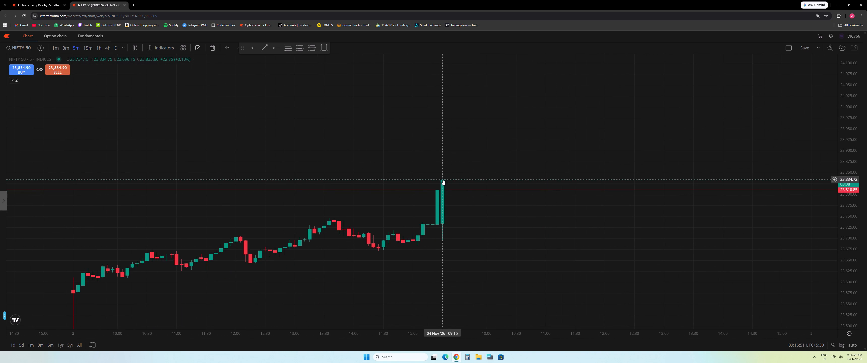
Show the chart on the 3-minute interval with more of the previous session's candles in view.
left_click(68, 51)
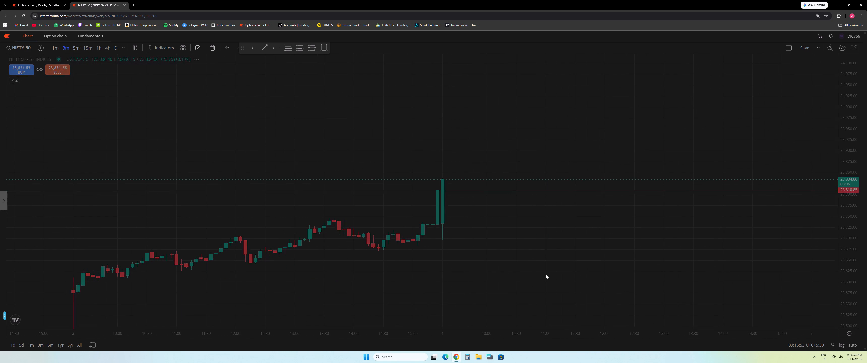
scroll(555, 260, "down", 1)
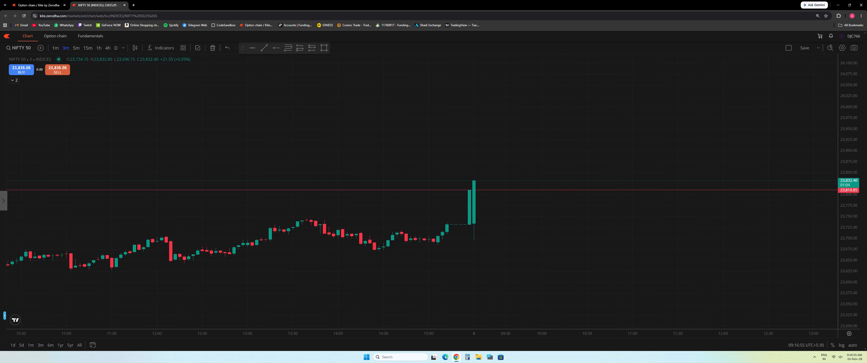
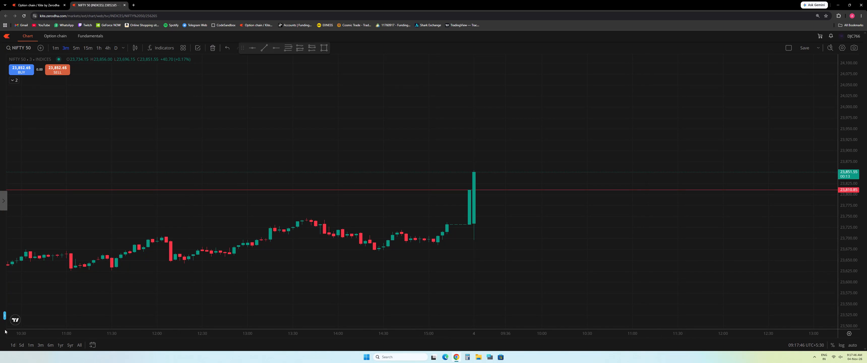
Measure the price range from the top of the opening candle down past the red line, and clear the measurement.
left_click(6, 317)
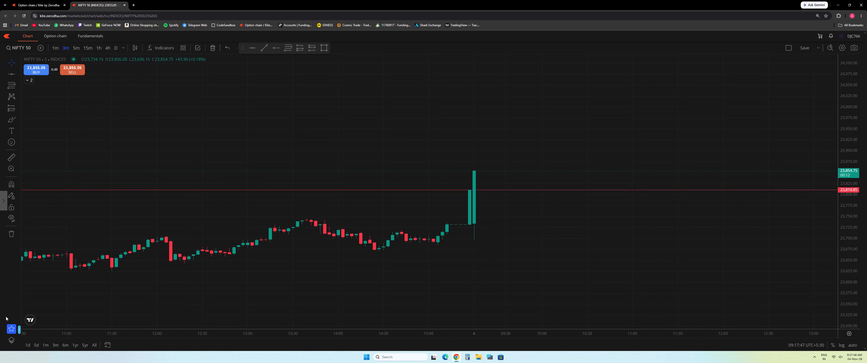
left_click(10, 158)
left_click(462, 171)
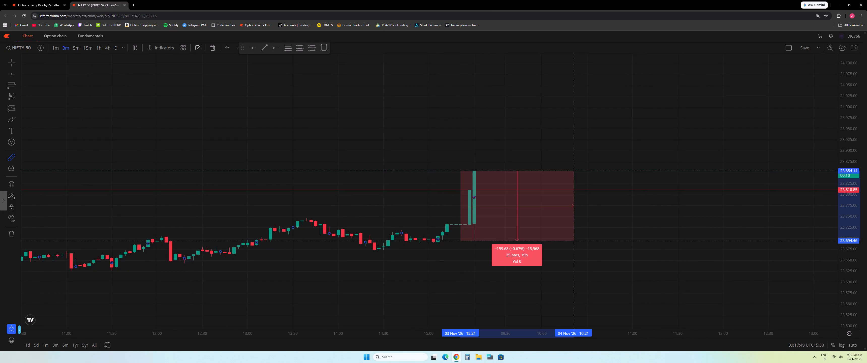
left_click(570, 218)
left_click(699, 264)
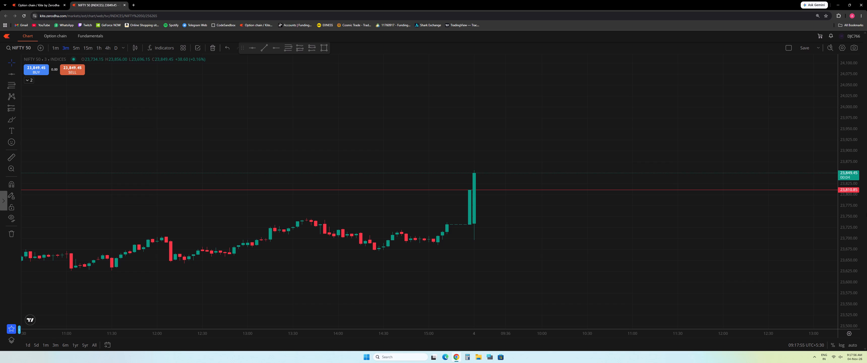
Examine the 2 and 3 November sessions leading into the open on the 5-minute interval.
left_click(74, 46)
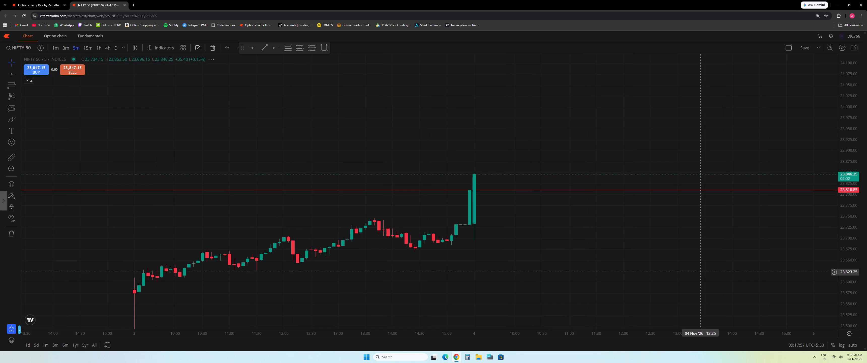
left_click_drag(846, 126, 855, 219)
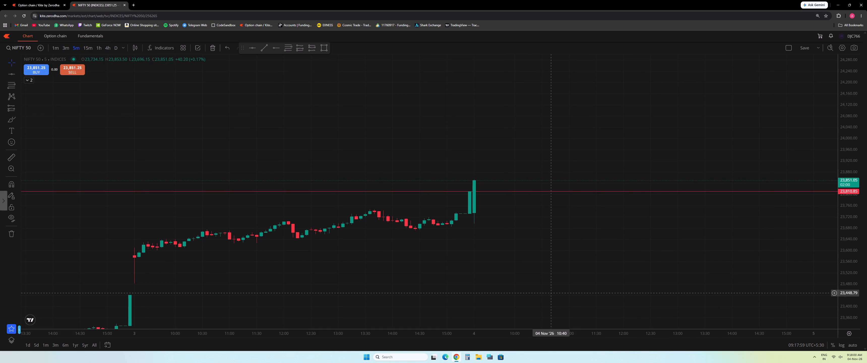
scroll(545, 259, "down", 1)
scroll(546, 260, "up", 1)
scroll(525, 277, "down", 20)
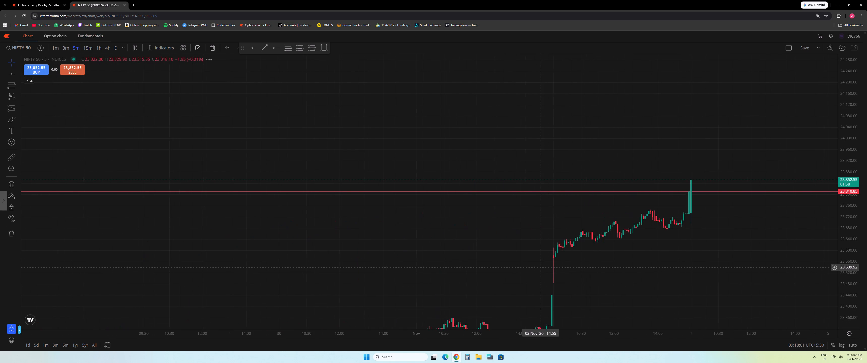
left_click_drag(489, 291, 470, 195)
scroll(553, 246, "up", 4)
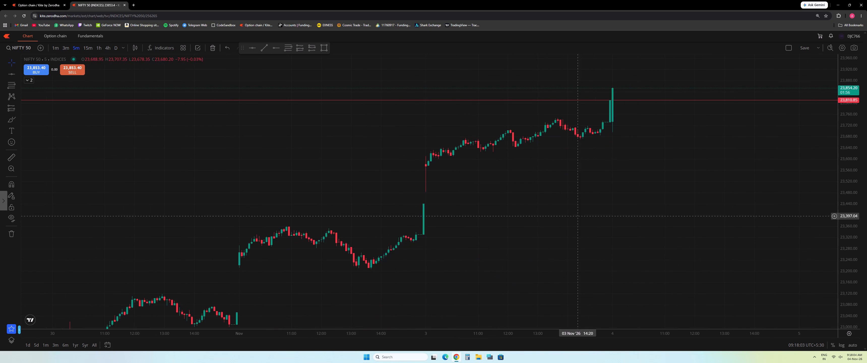
left_click_drag(590, 206, 555, 269)
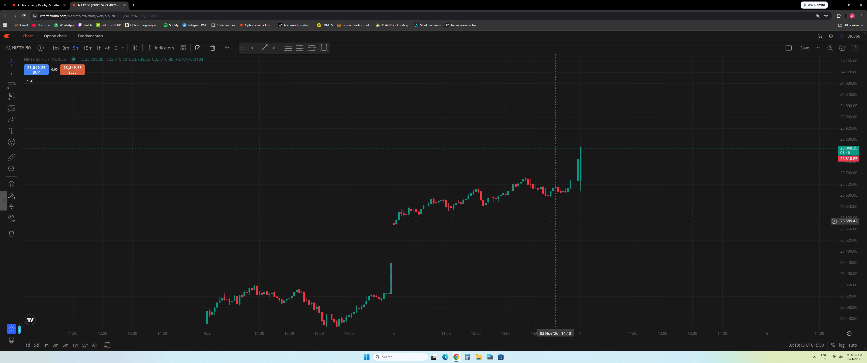
Watch the 4 November opening candles against the red line in a closer view of the 5-minute chart.
scroll(607, 234, "up", 2)
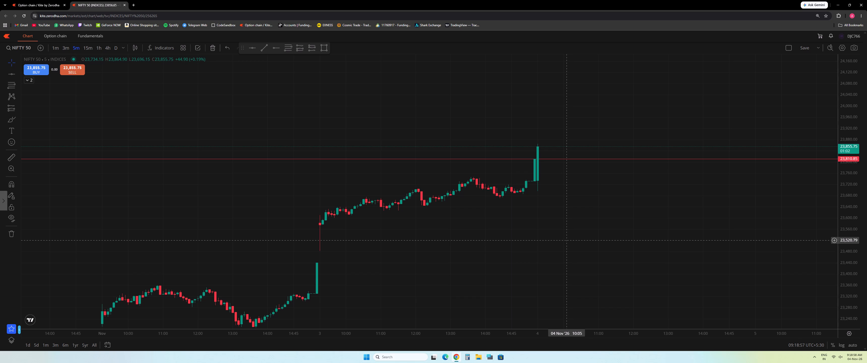
left_click_drag(567, 241, 565, 245)
left_click_drag(608, 215, 596, 251)
scroll(594, 267, "up", 1)
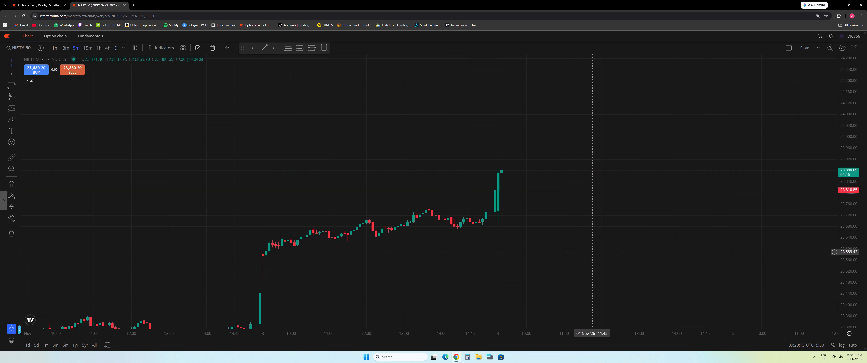
scroll(587, 243, "up", 1)
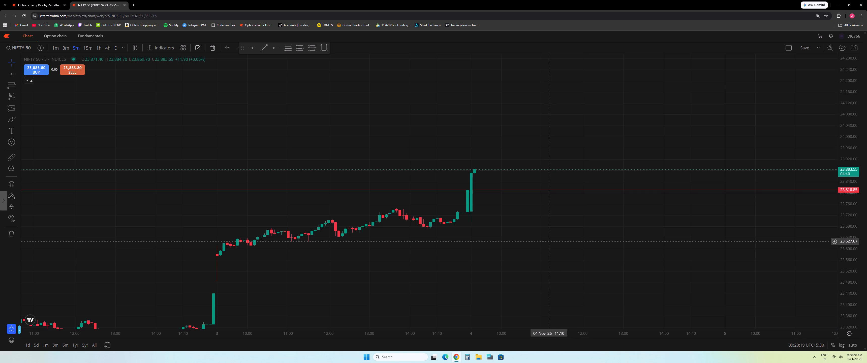
Compare the opening move on the 3-minute, 1-minute and 5-minute intervals.
left_click(67, 51)
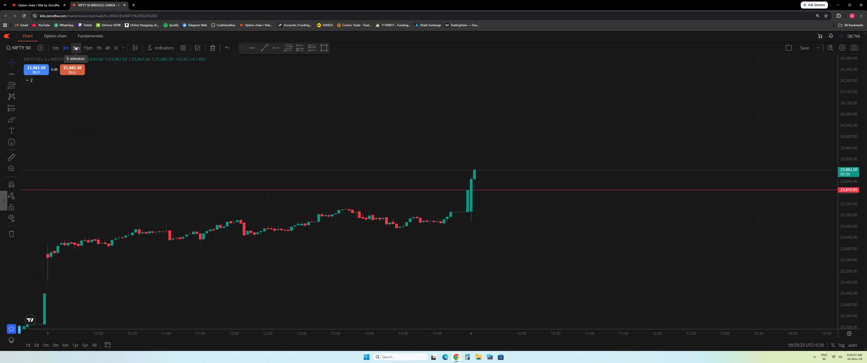
left_click(51, 49)
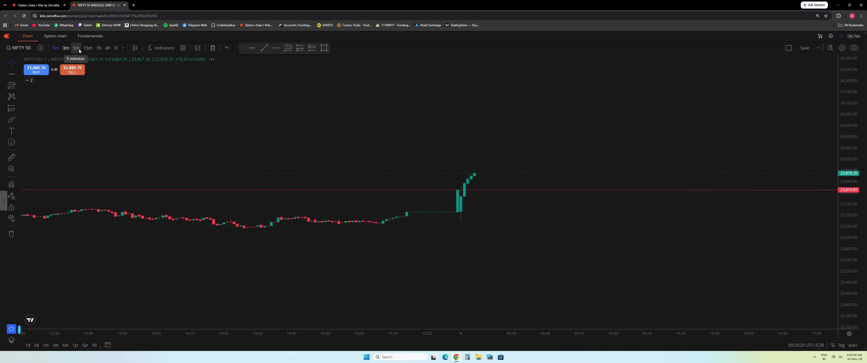
left_click(76, 47)
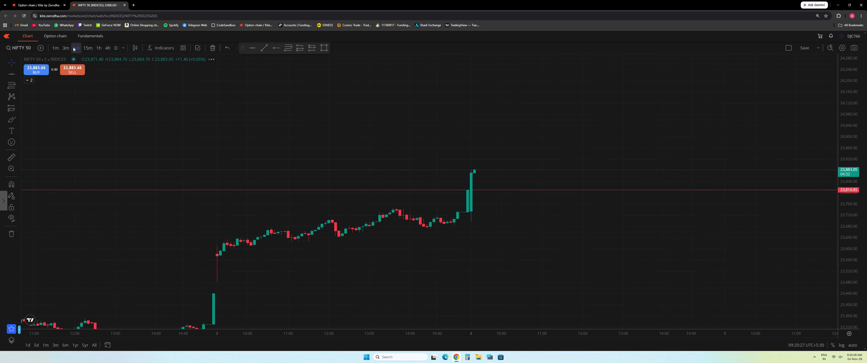
Examine the current daily candle and the October recovery on the daily interval with a compressed price scale.
left_click(118, 48)
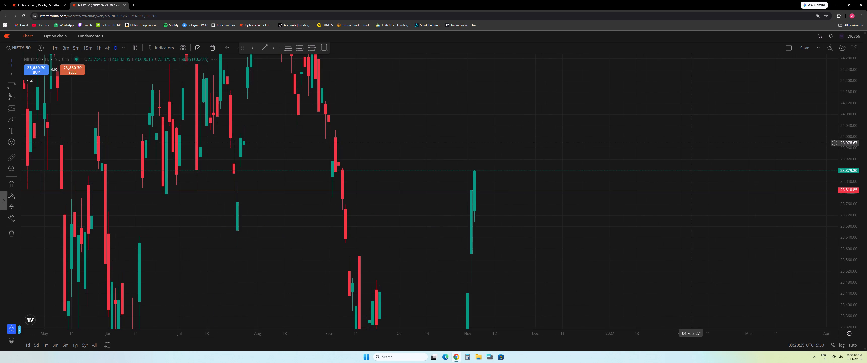
left_click_drag(855, 96, 846, 267)
left_click_drag(548, 271, 623, 218)
scroll(621, 217, "up", 4)
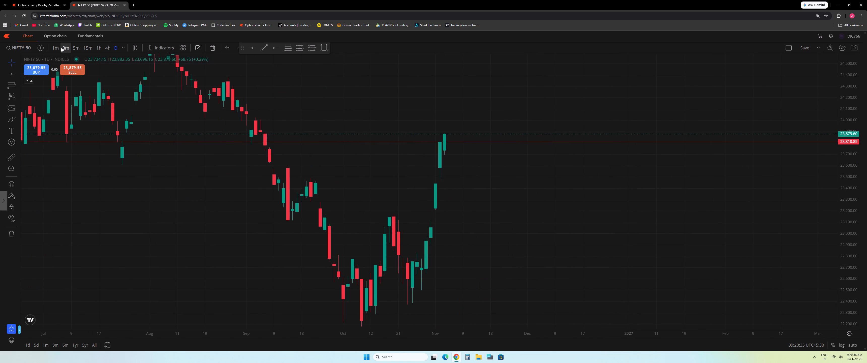
Examine the opening candles on the 5-minute interval with the price scale stretched around the latest sessions.
left_click(72, 47)
scroll(533, 203, "down", 4)
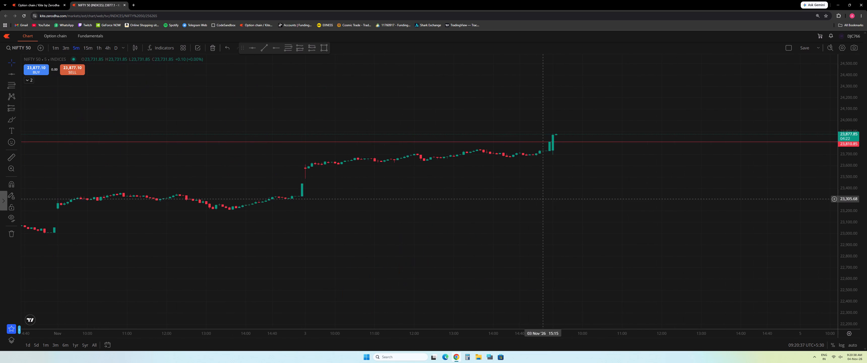
left_click_drag(552, 191, 479, 254)
scroll(495, 248, "up", 2)
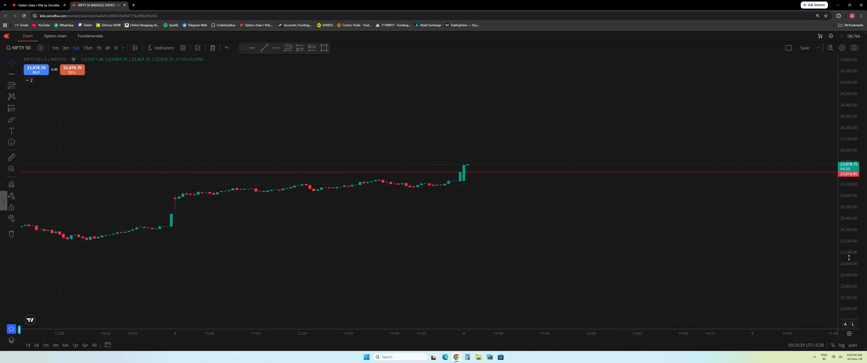
left_click_drag(849, 258, 860, 177)
left_click_drag(500, 181, 498, 204)
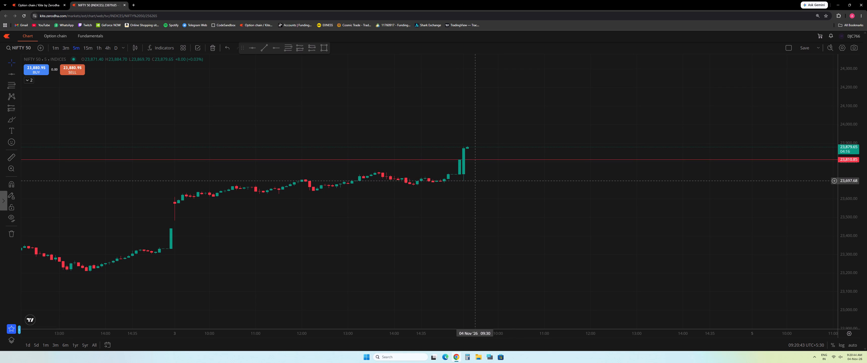
left_click_drag(507, 235, 496, 257)
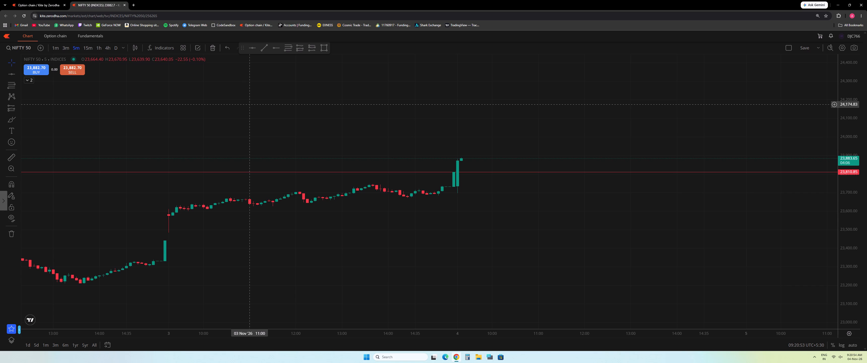
Examine the rise from mid-October to the 4 November open on the 3-minute interval.
left_click(63, 49)
scroll(558, 255, "down", 9)
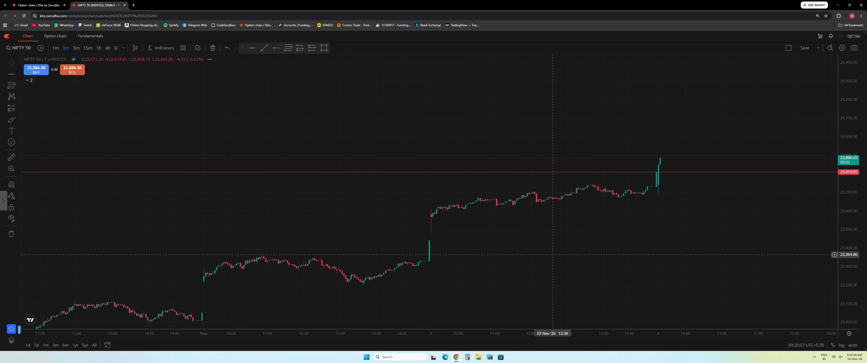
scroll(553, 255, "down", 13)
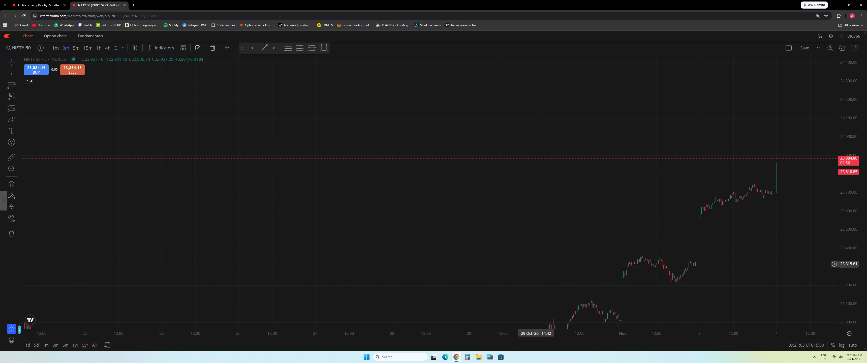
scroll(630, 272, "down", 8)
scroll(612, 258, "down", 15)
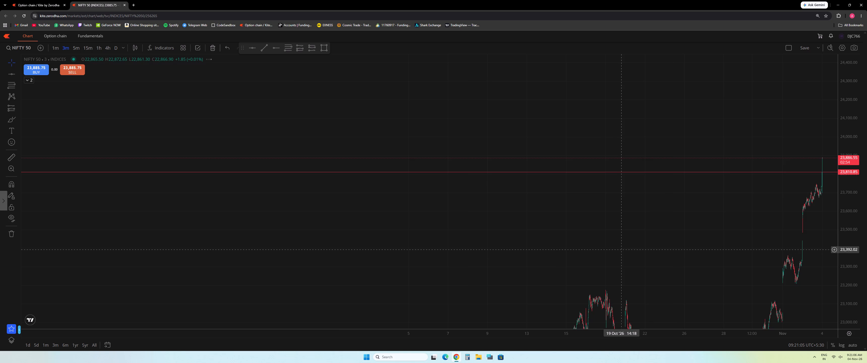
Examine the early November sessions and the opening candles against the red line on the 3-minute interval.
scroll(673, 236, "up", 20)
scroll(673, 236, "up", 9)
scroll(651, 235, "up", 3)
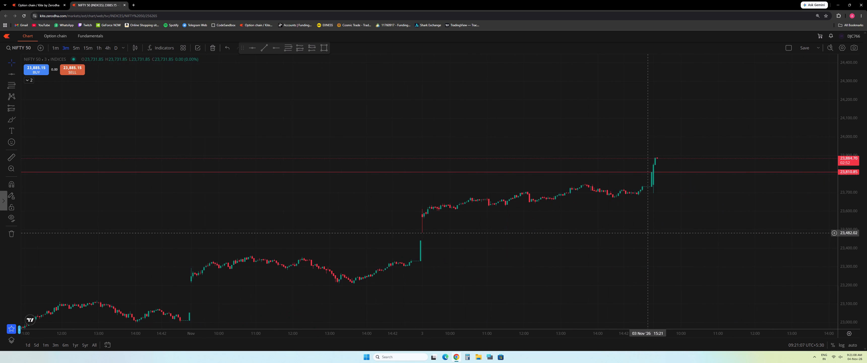
scroll(646, 230, "up", 5)
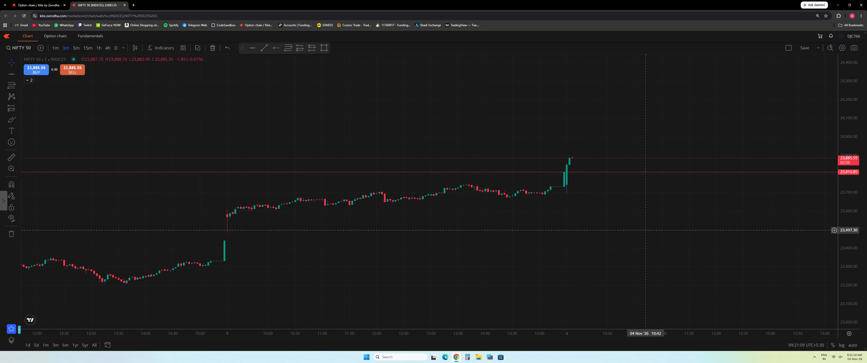
scroll(644, 230, "down", 9)
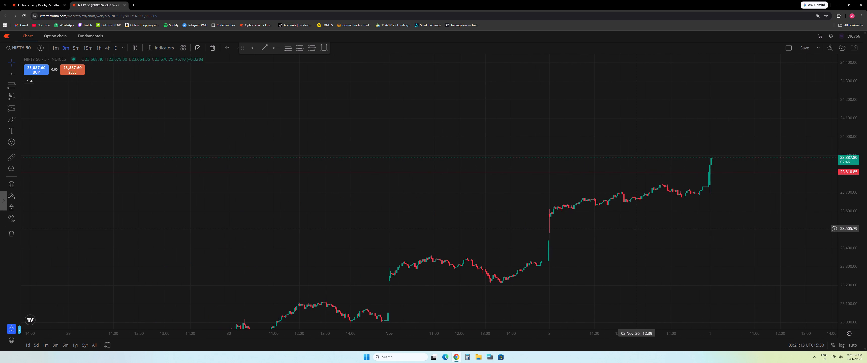
left_click_drag(603, 294, 545, 209)
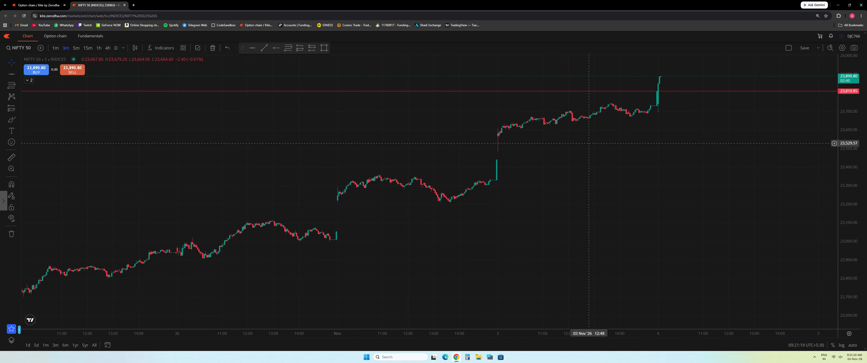
scroll(713, 193, "up", 8)
left_click(605, 159)
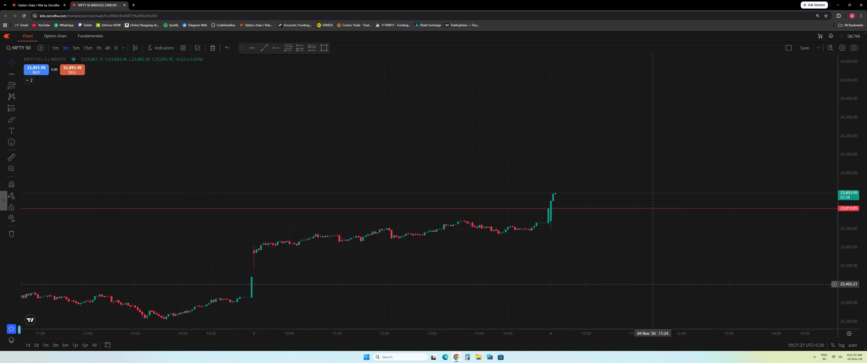
scroll(647, 276, "up", 4)
left_click(735, 263)
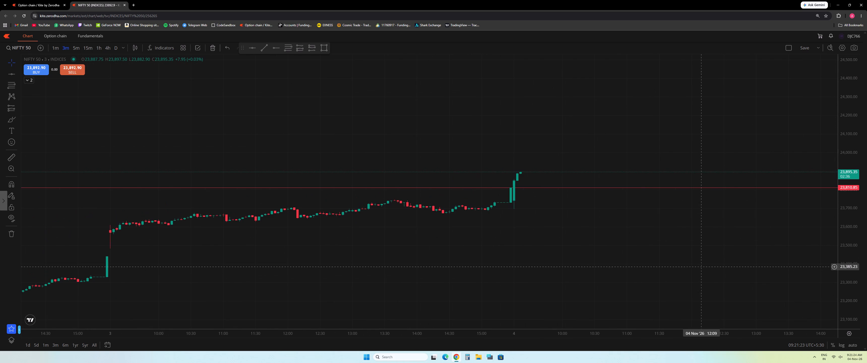
scroll(566, 248, "up", 1)
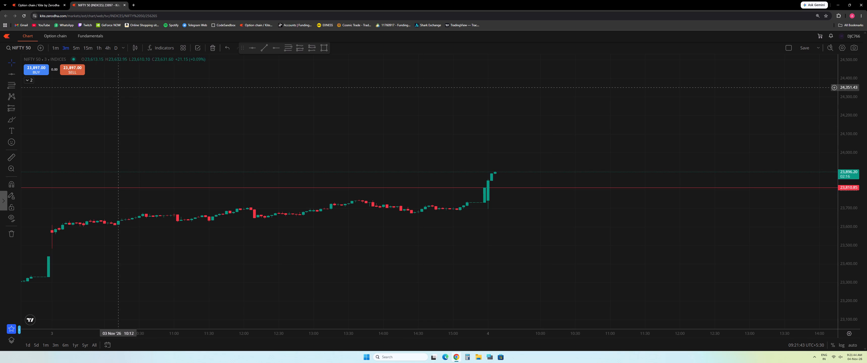
Examine the major swings since February on the daily interval with the price scale compressed.
left_click(115, 46)
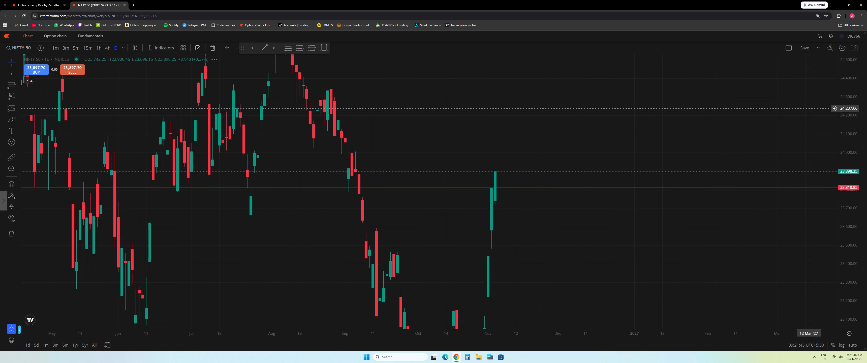
left_click_drag(851, 69, 838, 244)
left_click_drag(837, 245, 812, 288)
left_click(555, 284)
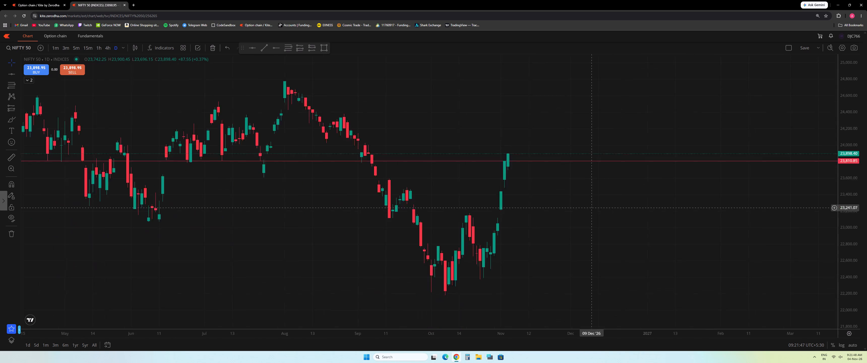
left_click(630, 198)
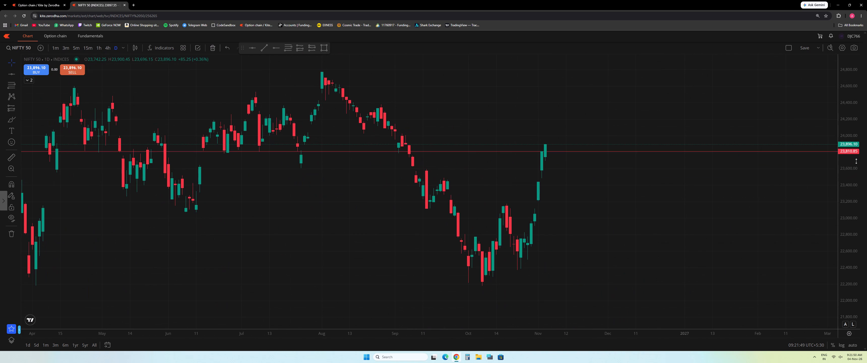
left_click_drag(856, 161, 844, 267)
scroll(657, 264, "down", 8)
scroll(637, 258, "up", 6)
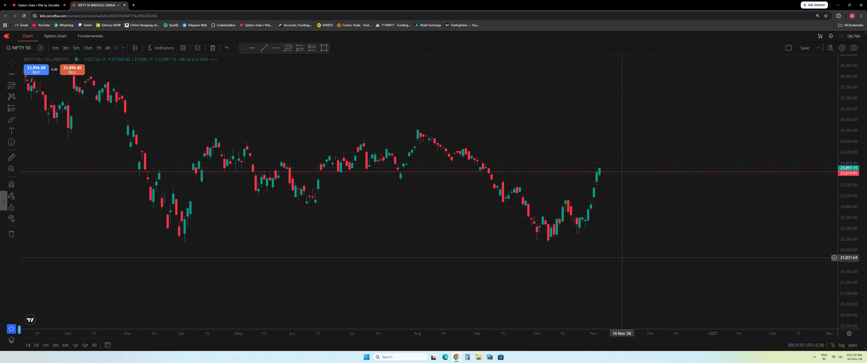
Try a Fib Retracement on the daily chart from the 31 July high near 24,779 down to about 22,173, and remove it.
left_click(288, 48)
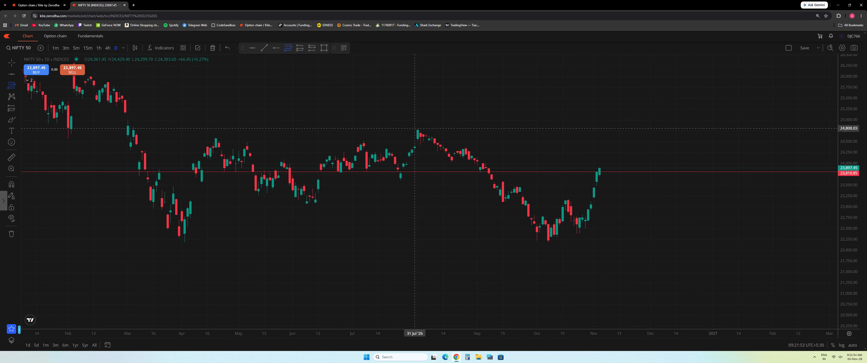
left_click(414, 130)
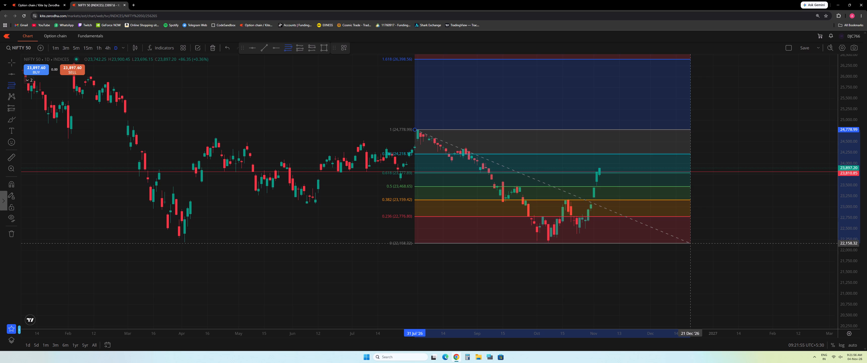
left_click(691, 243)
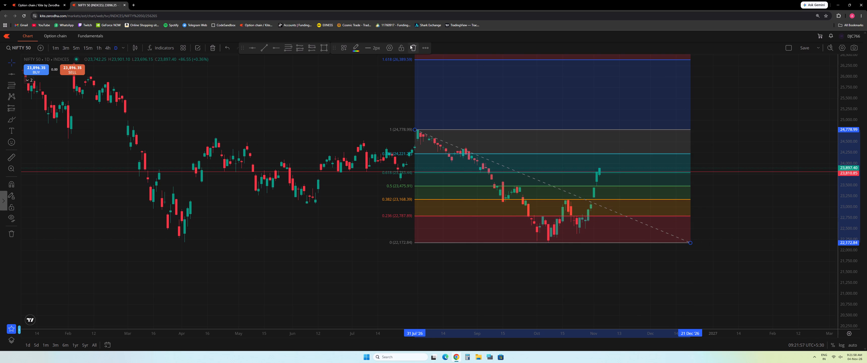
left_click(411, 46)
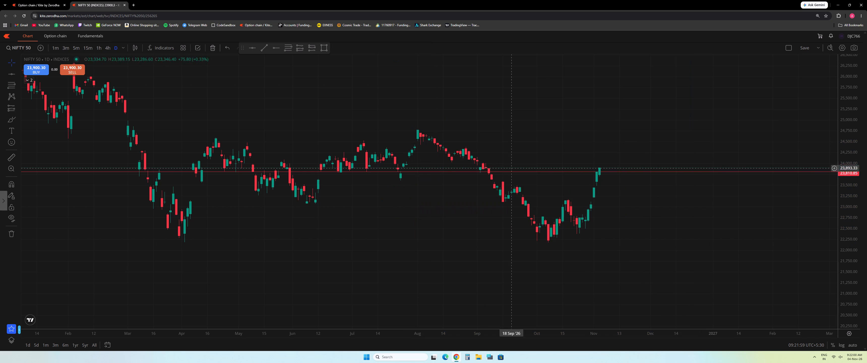
Examine the 3 November session and the 4 November open on the 5-minute interval with the price scale stretched.
scroll(595, 242, "up", 4)
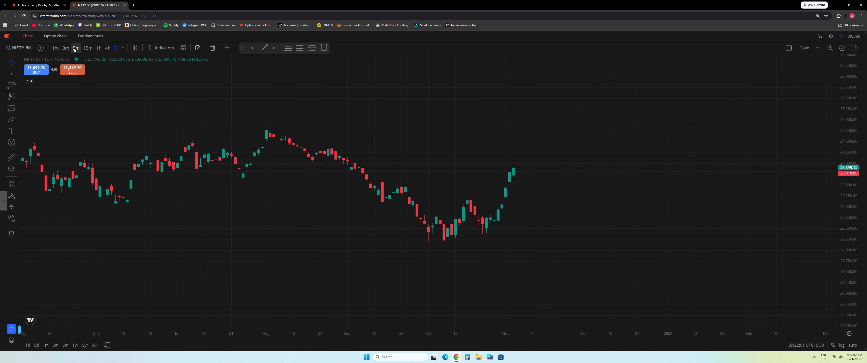
left_click(74, 48)
scroll(582, 264, "down", 7)
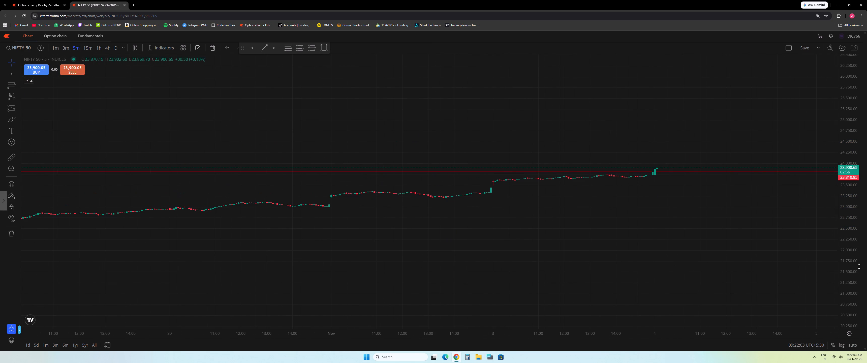
left_click_drag(861, 277, 866, 91)
left_click_drag(853, 253, 858, 89)
left_click_drag(748, 205, 699, 251)
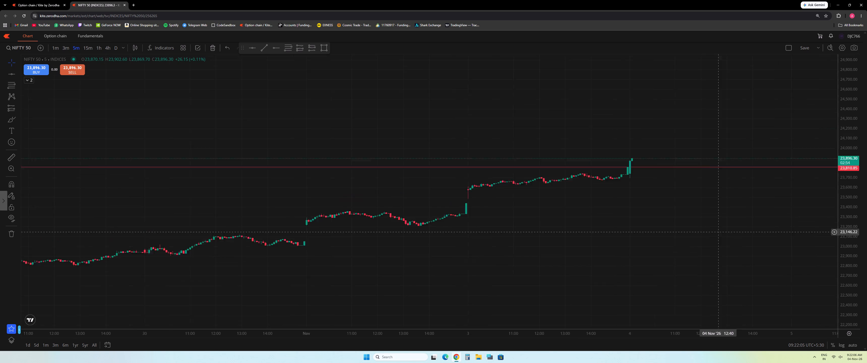
left_click_drag(699, 251, 654, 262)
scroll(640, 240, "up", 5)
left_click_drag(852, 280, 860, 160)
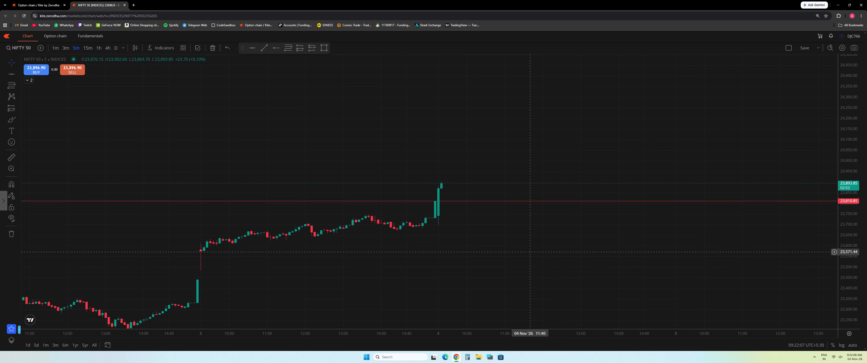
left_click_drag(518, 250, 536, 213)
scroll(536, 213, "down", 1)
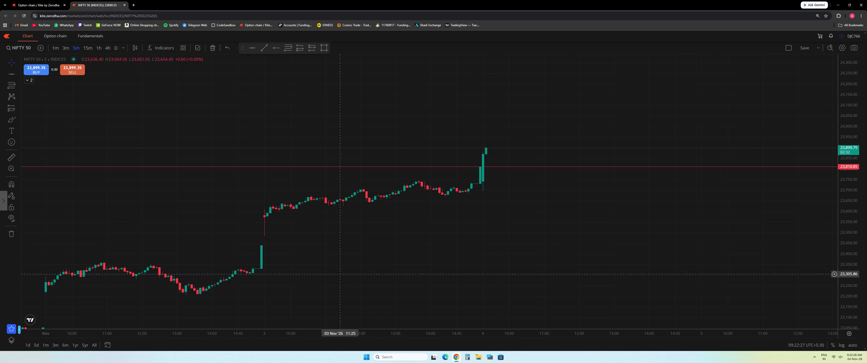
Draw a trend line above the 3 November highs, from 10:20 near 23,674 to 09:30 on 4 November near 23,791.
left_click(260, 50)
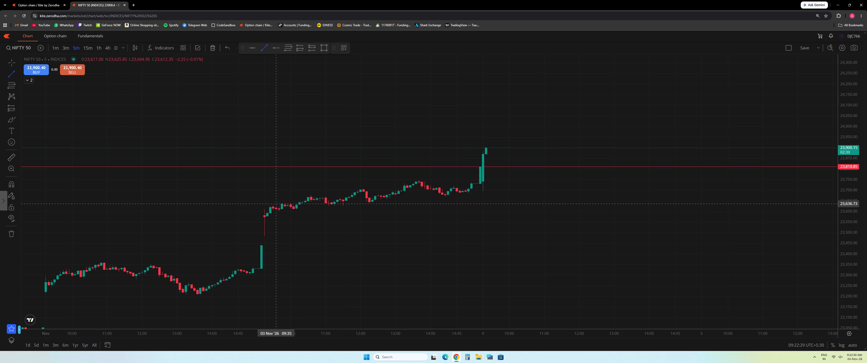
left_click(304, 195)
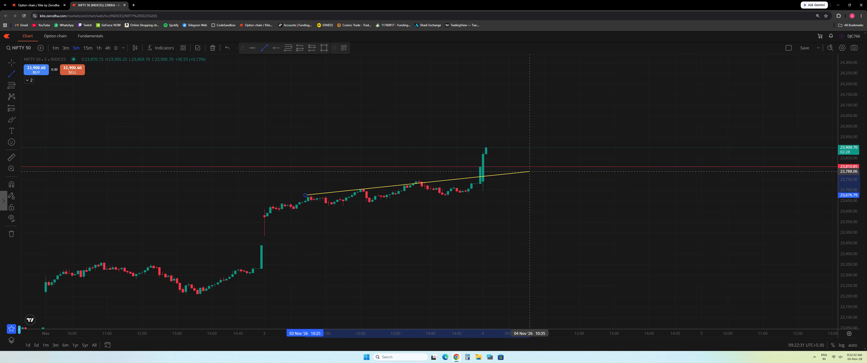
left_click(490, 171)
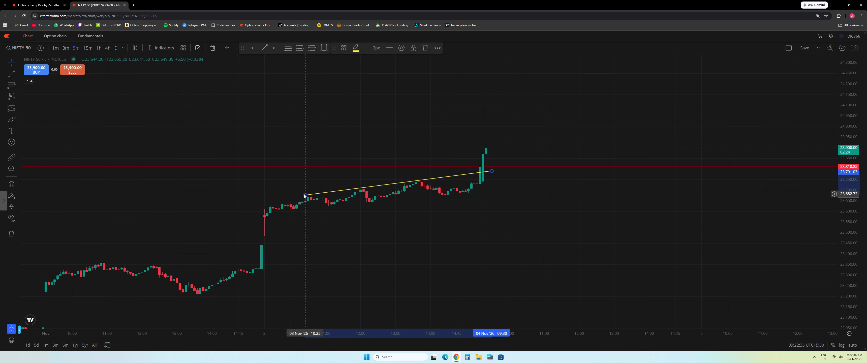
left_click_drag(304, 194, 298, 195)
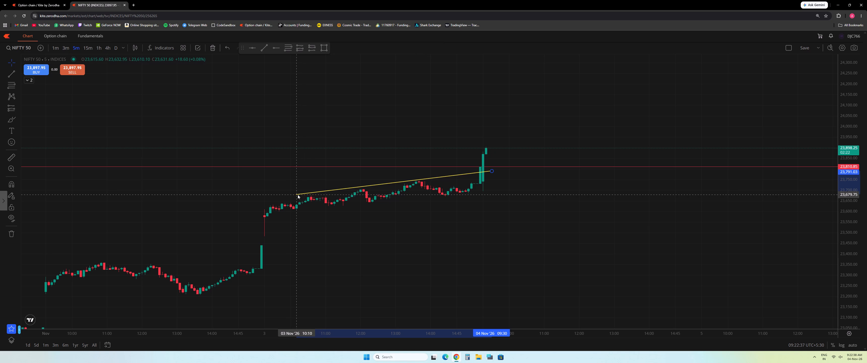
left_click_drag(298, 195, 299, 196)
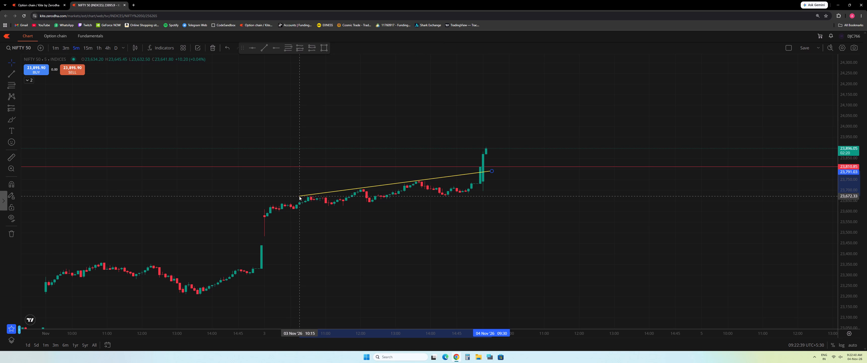
left_click_drag(299, 196, 301, 196)
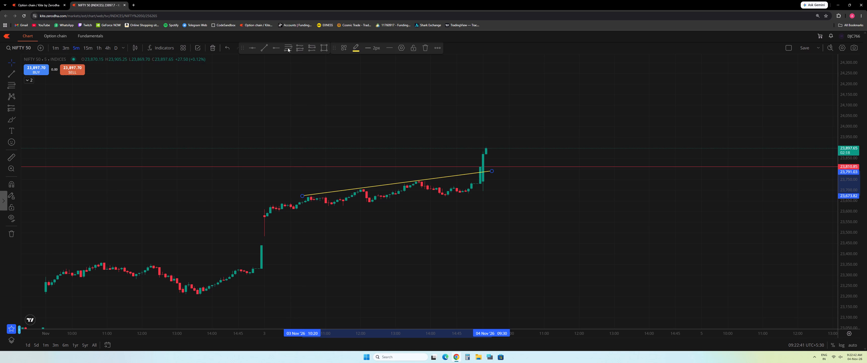
Draw a second trend line under the 3 November lows, from 10:55 near 23,622 to 09:30 on 4 November near 23,687.
left_click(267, 52)
left_click(322, 207)
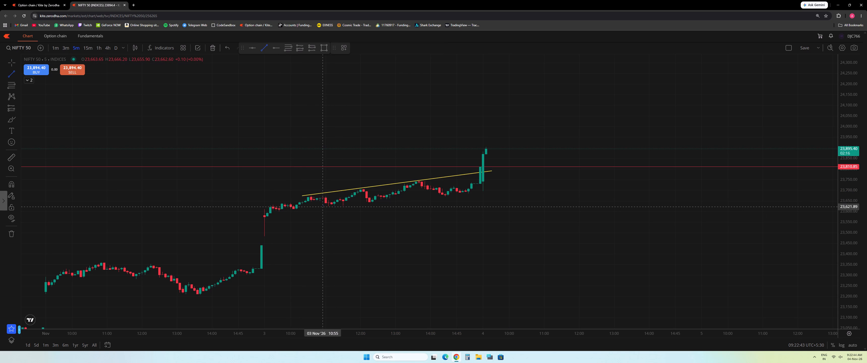
left_click(493, 193)
left_click(521, 253)
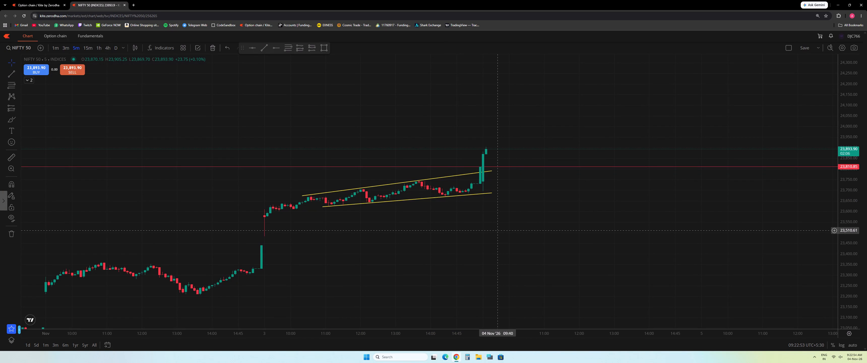
Shift the whole lower trend line one candle later so it starts at 11:00 on 3 November near 23,623.
scroll(506, 232, "up", 1)
left_click_drag(858, 274, 860, 194)
left_click_drag(371, 203, 375, 203)
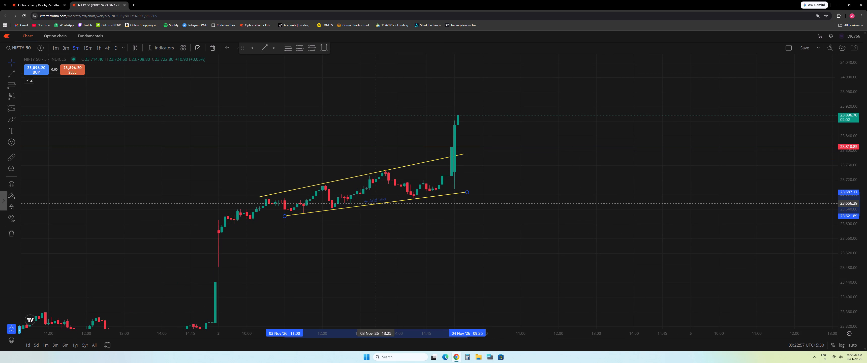
left_click_drag(375, 203, 375, 204)
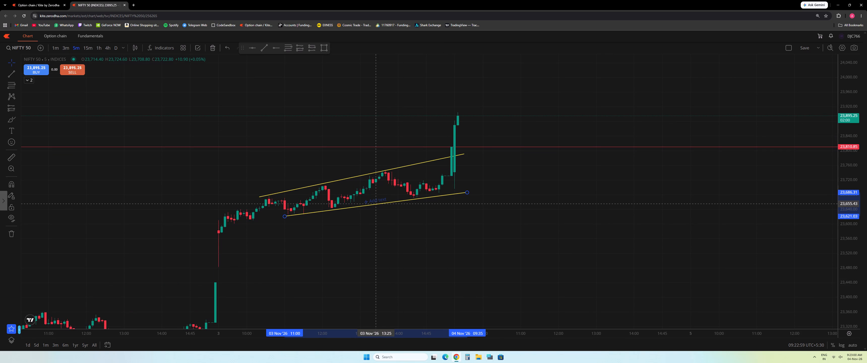
left_click_drag(375, 204, 375, 203)
left_click(406, 262)
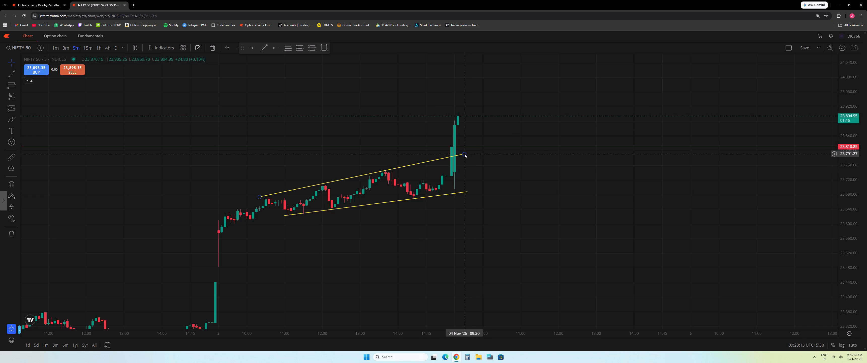
Refit the upper trend line, starting at 10:20 near 23,669 and extending to about 09:45 on 4 November near 23,800.
left_click_drag(465, 154, 477, 150)
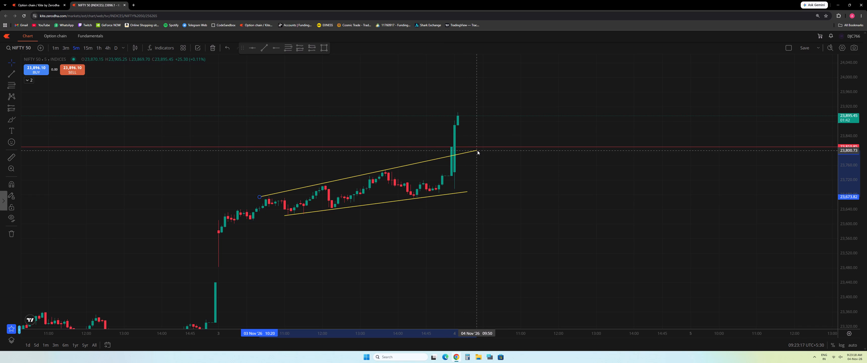
left_click_drag(477, 150, 477, 152)
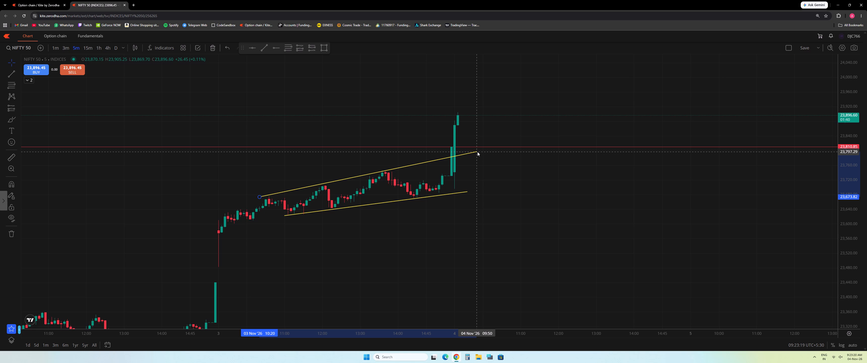
left_click_drag(477, 152, 477, 152)
left_click(259, 197)
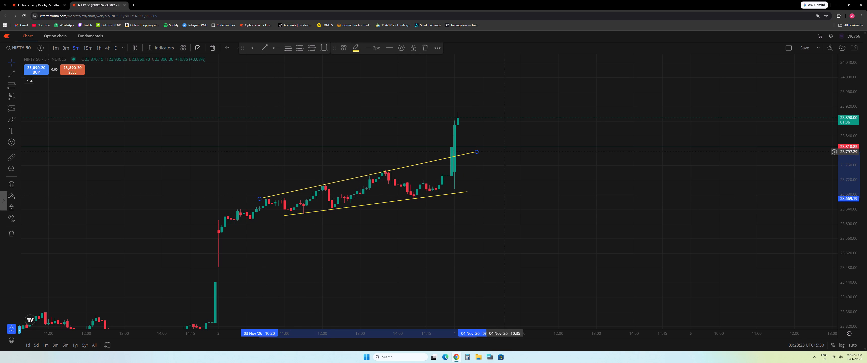
left_click_drag(477, 151, 472, 150)
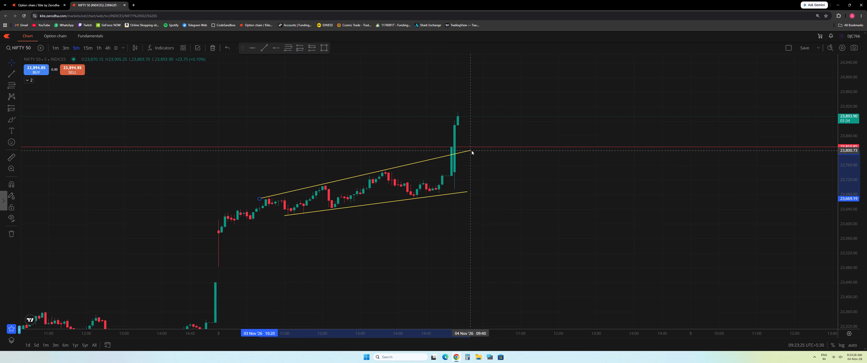
left_click_drag(472, 150, 472, 151)
Extend the lower trend line's end to 09:45 on 4 November near 23,691.
left_click_drag(467, 193, 483, 194)
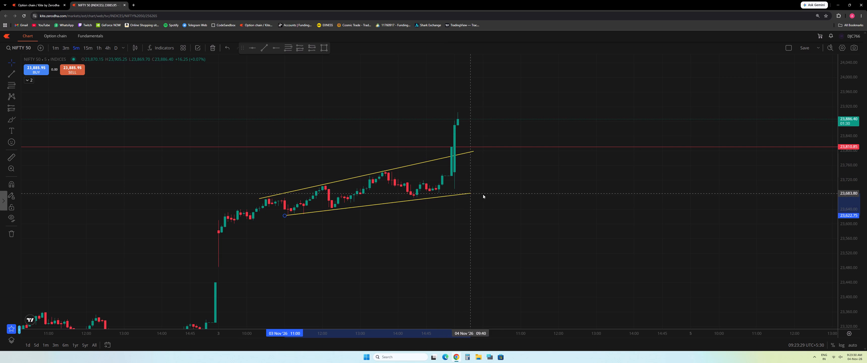
left_click_drag(483, 194, 474, 193)
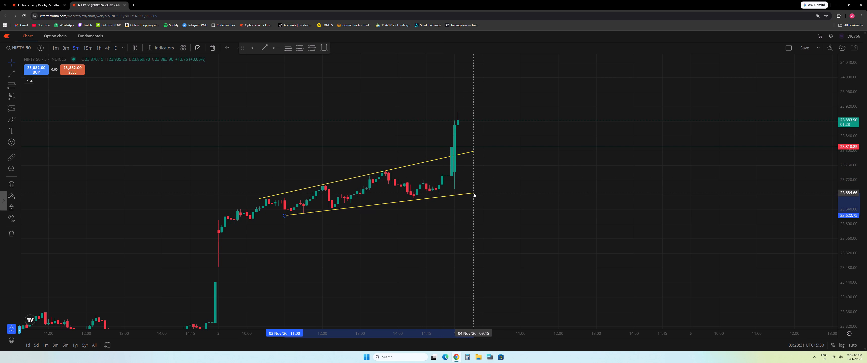
left_click_drag(474, 193, 473, 191)
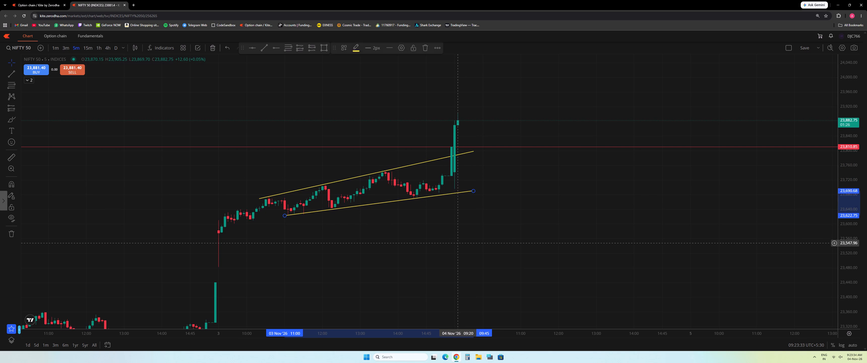
left_click(457, 244)
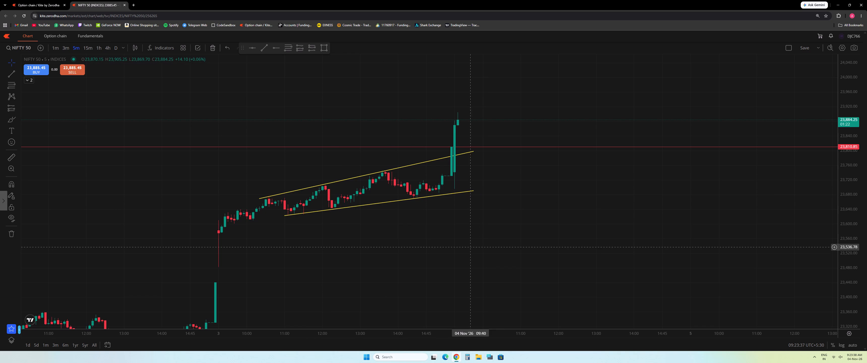
Check both trend lines on the 3-minute interval and, on the 1-minute interval, move the lower line's start to 11:02 near 23,622.
left_click(65, 46)
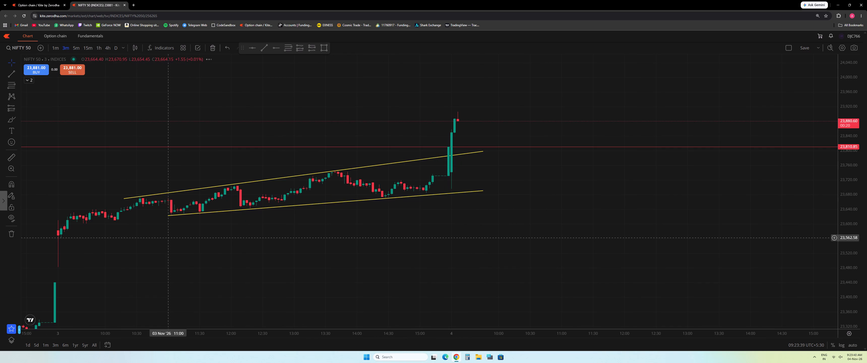
scroll(289, 263, "down", 1)
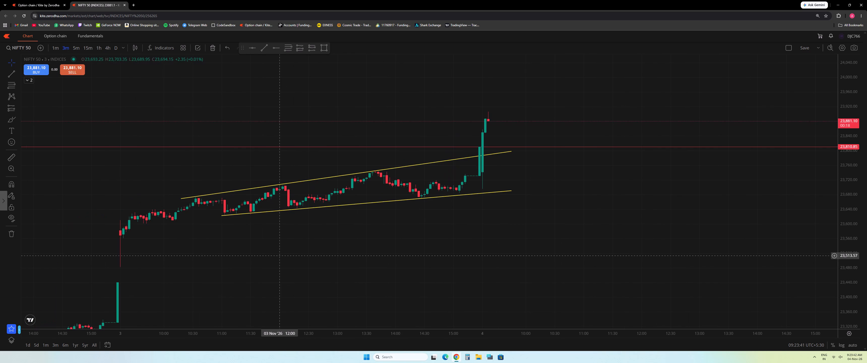
left_click(57, 47)
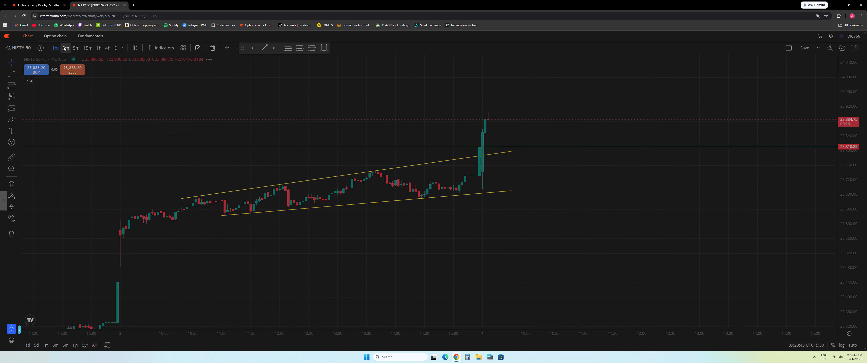
scroll(275, 266, "down", 8)
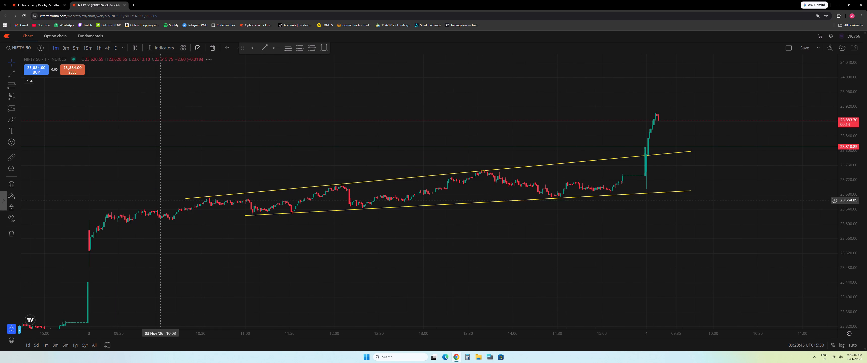
left_click(247, 216)
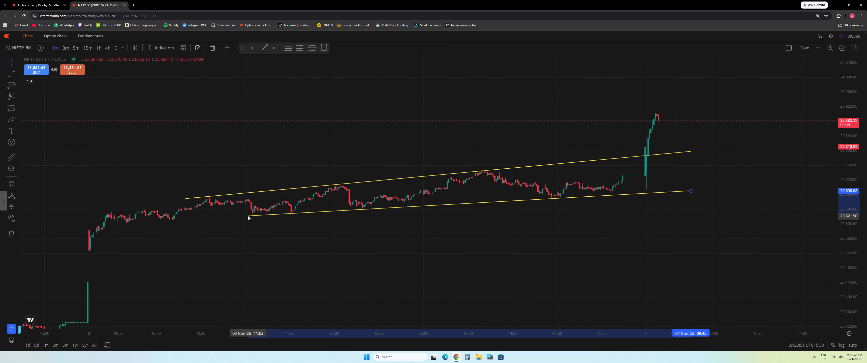
left_click(392, 262)
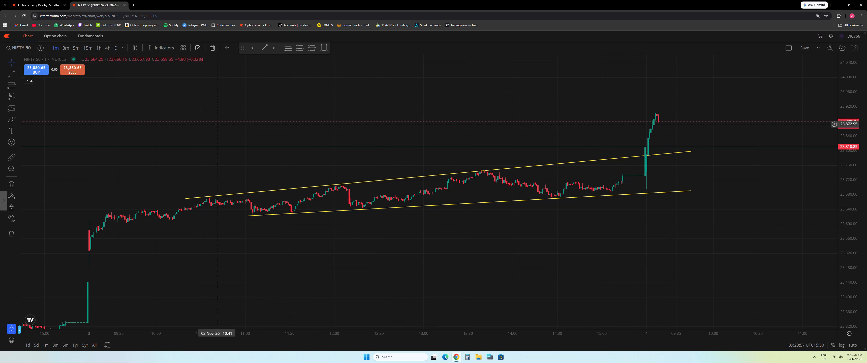
Compare the channel and the 4 November opening candles on the 3-minute and 5-minute intervals, ending on 5 minutes.
left_click(62, 47)
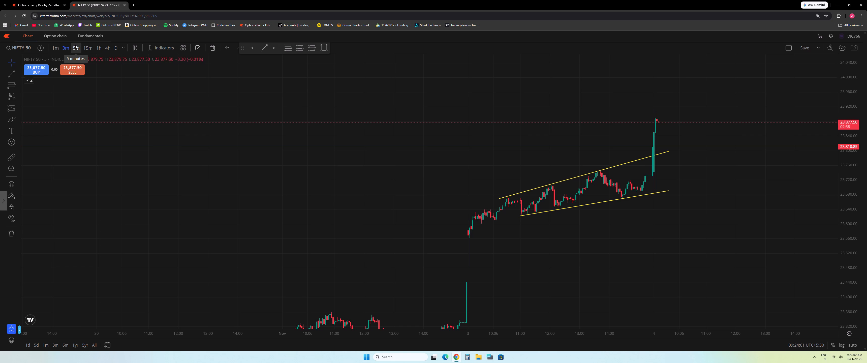
scroll(590, 273, "up", 5)
scroll(692, 240, "up", 1)
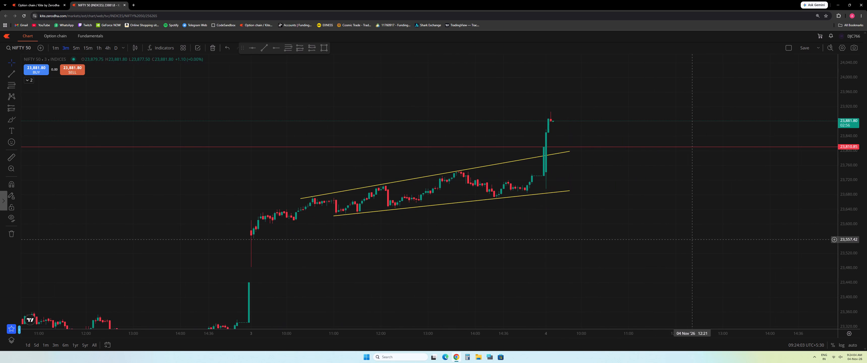
left_click(78, 44)
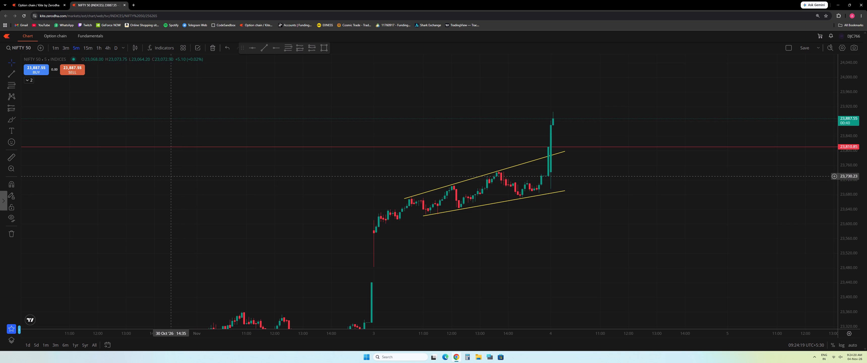
left_click(66, 45)
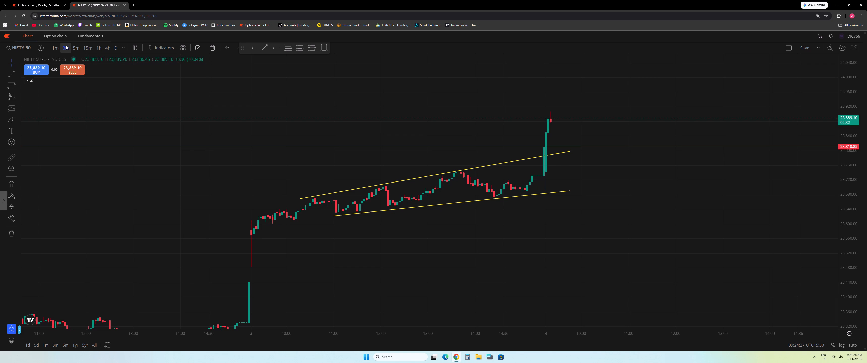
left_click(75, 44)
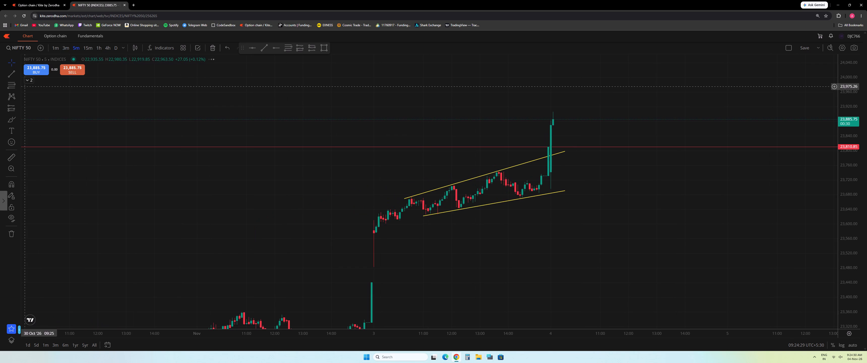
Expand the collapsed indicator list and remove the SuperTrend indicator from the NIFTY 50 chart.
left_click(32, 81)
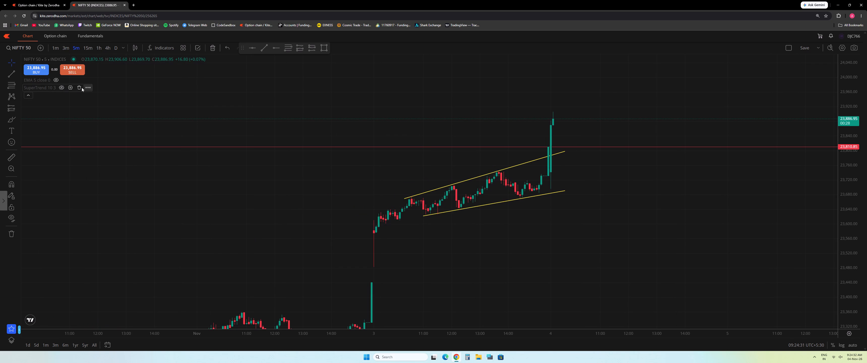
left_click(77, 87)
Briefly show the 5-period EMA to examine price against it on the 5-minute and 3-minute intervals, leaving it hidden on 5 minutes.
left_click(56, 79)
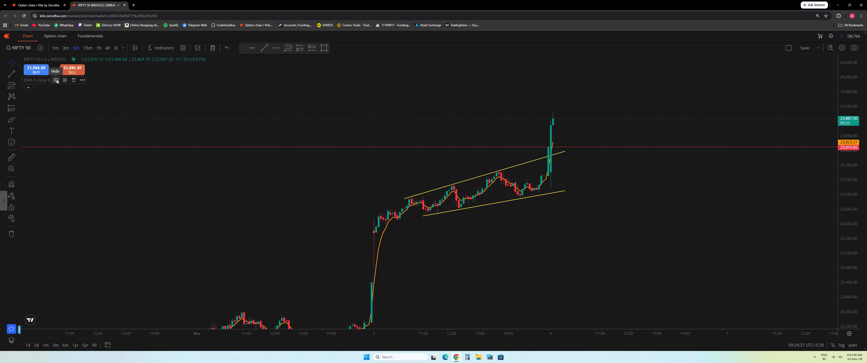
left_click(56, 79)
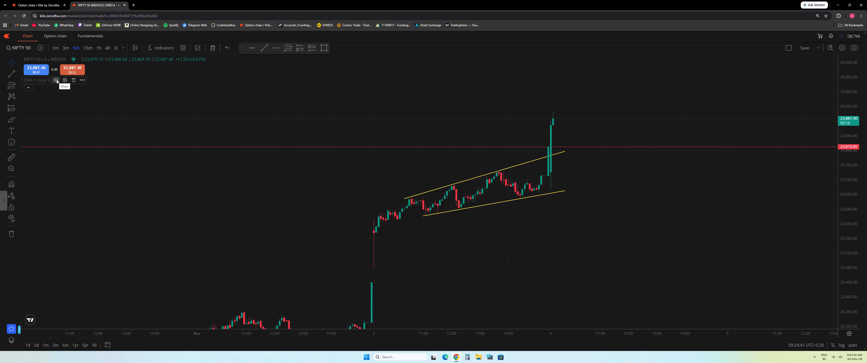
left_click(66, 47)
left_click(55, 78)
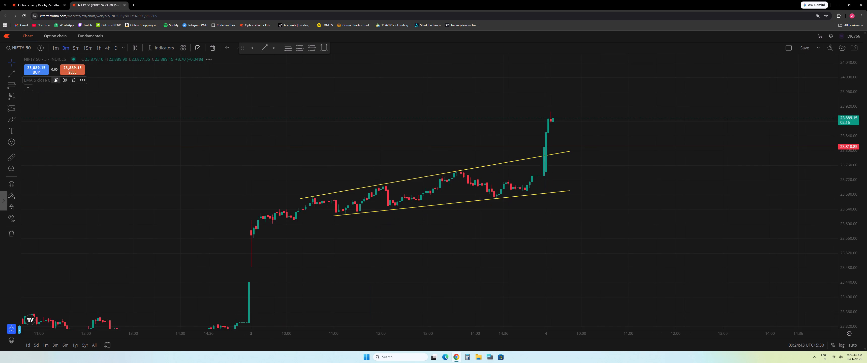
left_click(55, 78)
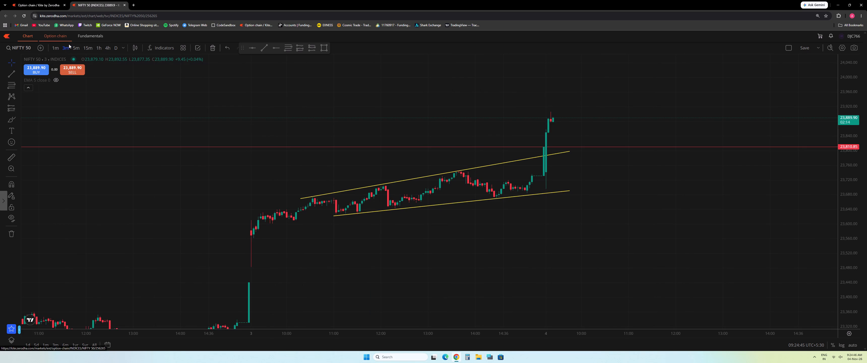
left_click(75, 47)
left_click(57, 80)
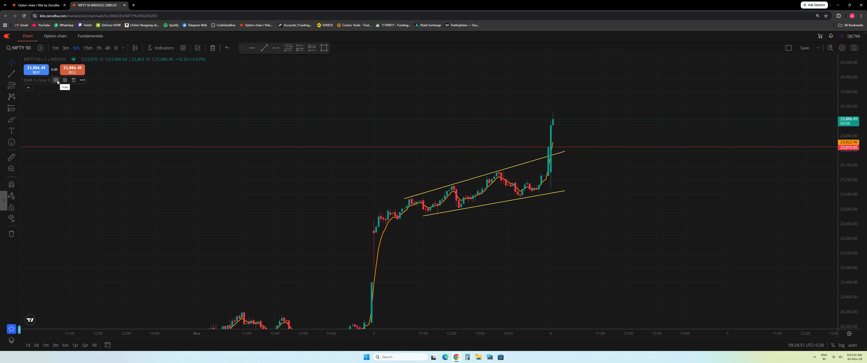
left_click(57, 80)
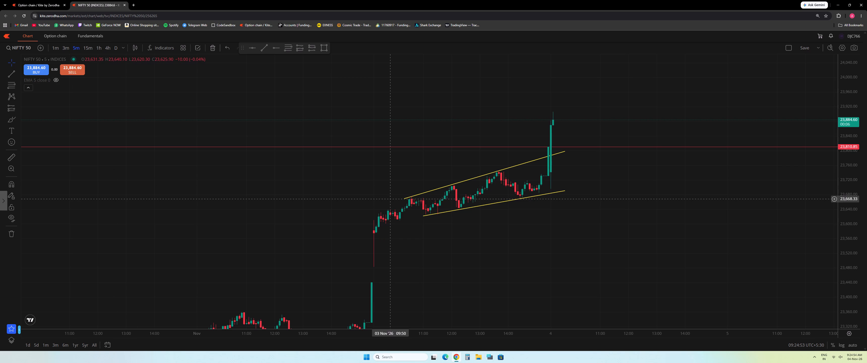
scroll(661, 268, "up", 2)
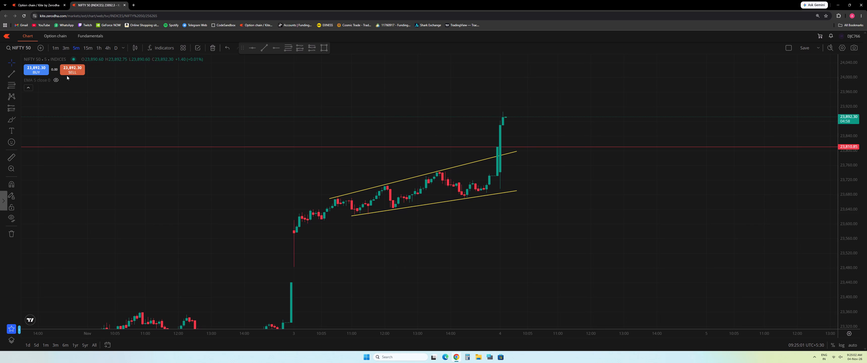
left_click(56, 79)
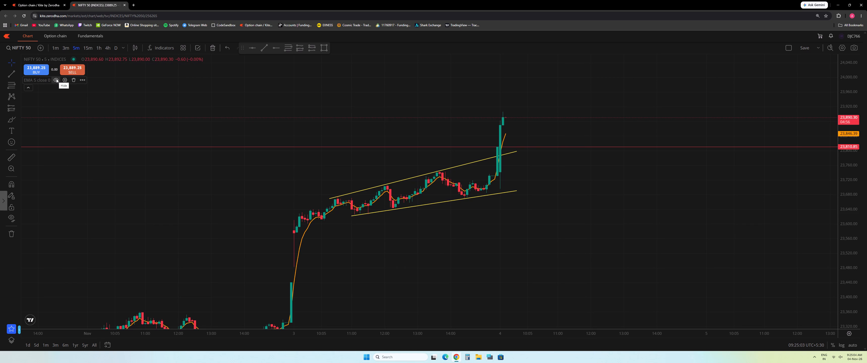
left_click(56, 79)
Place a short position at the 4 November open with entry 23,868.65, stop about 23,910.78 and target about 23,700.14.
left_click(312, 47)
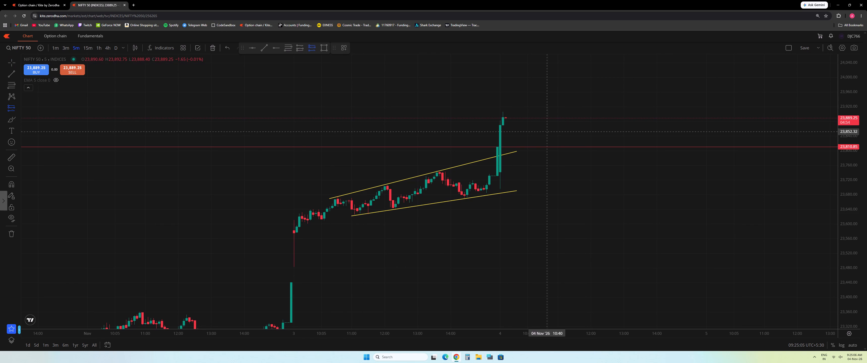
left_click(496, 126)
left_click_drag(498, 58, 497, 108)
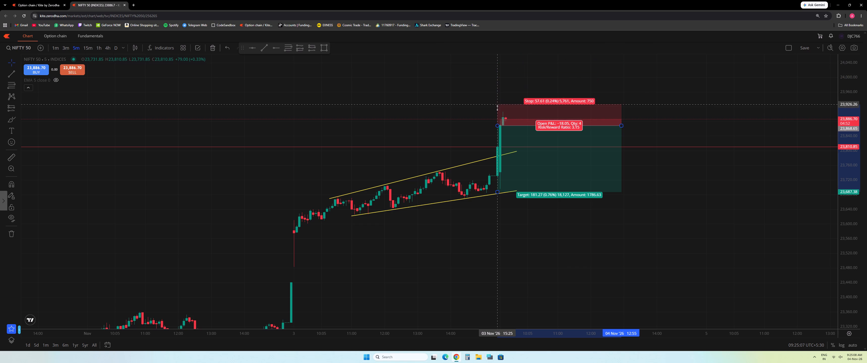
left_click_drag(497, 108, 498, 110)
left_click_drag(498, 192, 497, 188)
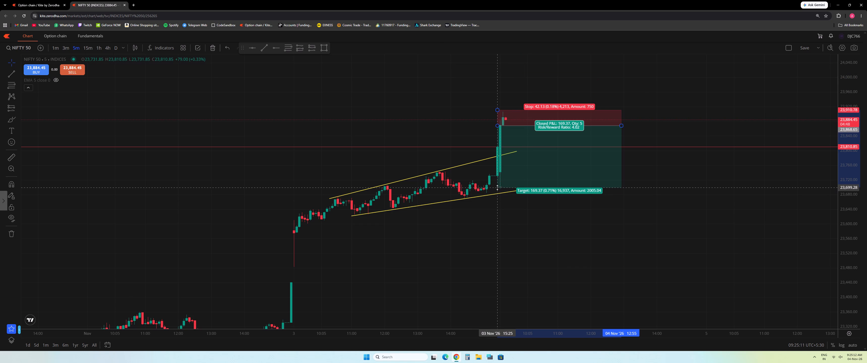
left_click_drag(497, 188, 498, 187)
left_click(640, 244)
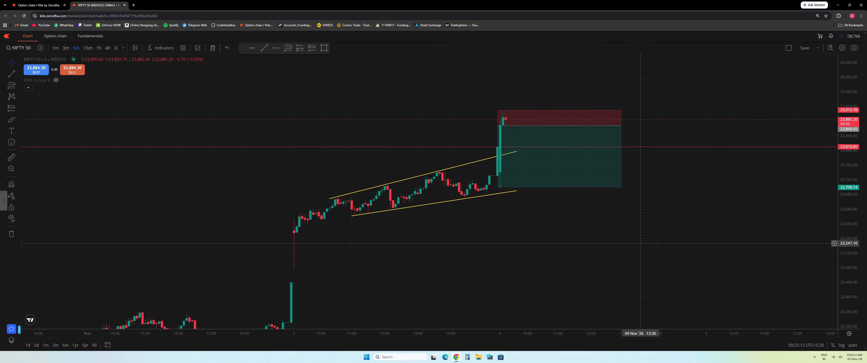
Split the layout into two side-by-side charts and bring the channel and short position into view on the first chart.
left_click(792, 48)
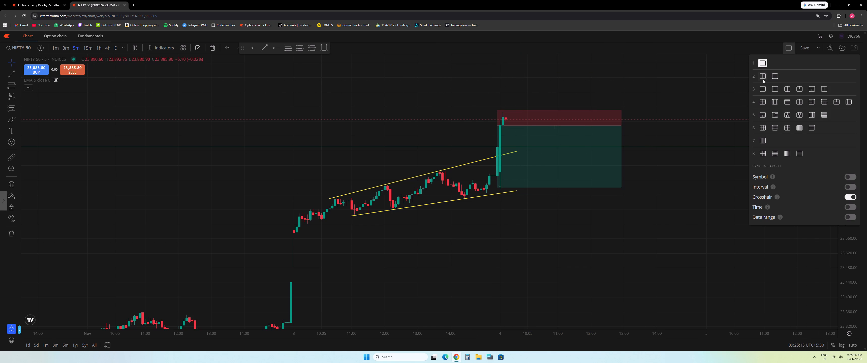
left_click(763, 79)
left_click_drag(173, 232, 334, 279)
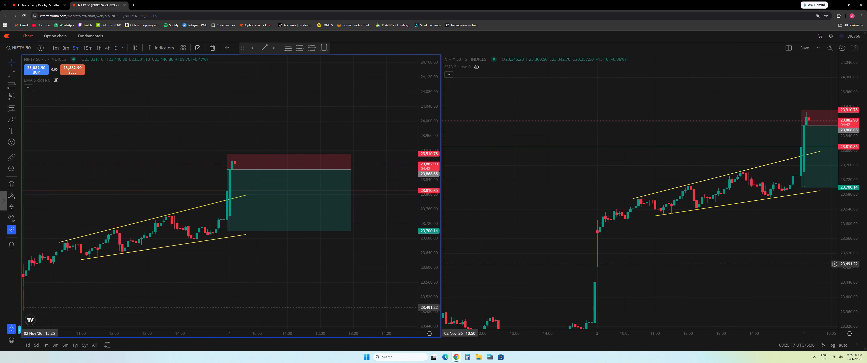
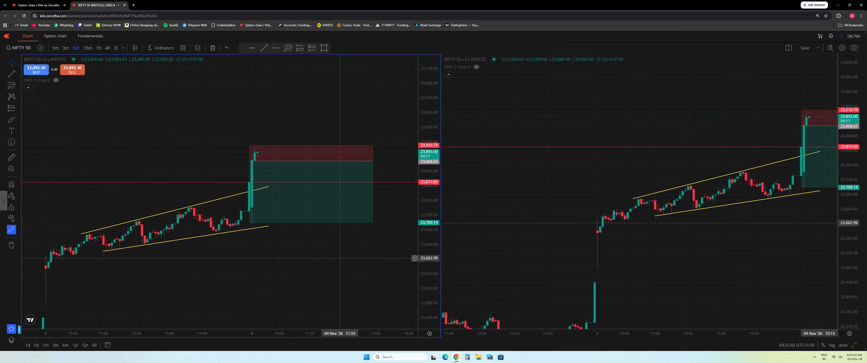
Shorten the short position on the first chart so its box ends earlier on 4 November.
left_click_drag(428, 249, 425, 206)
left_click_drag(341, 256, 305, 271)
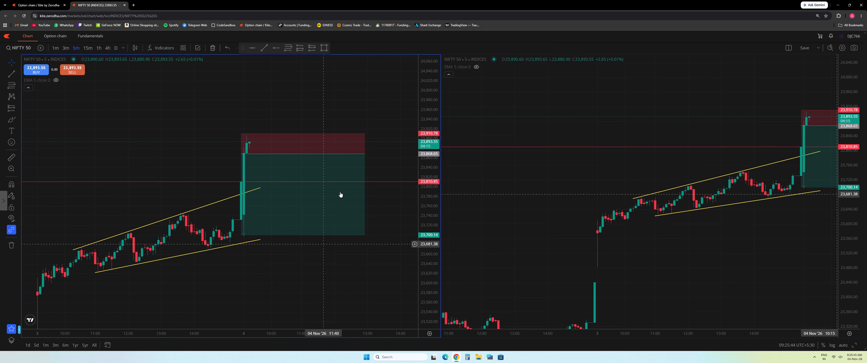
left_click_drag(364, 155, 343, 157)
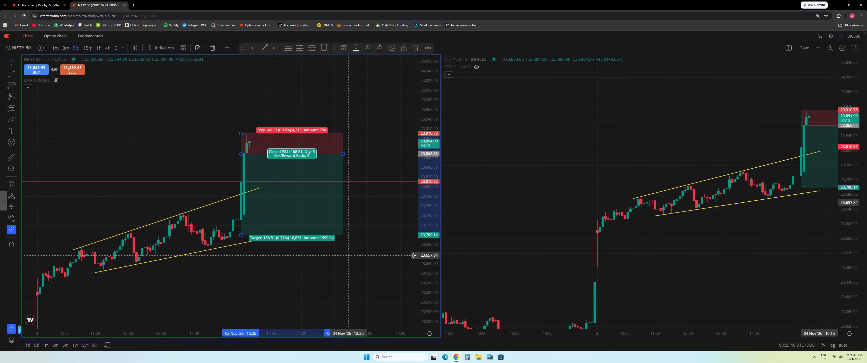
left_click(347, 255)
Delete the short position drawn at the 4 November open.
scroll(356, 262, "up", 2)
left_click_drag(264, 278, 278, 283)
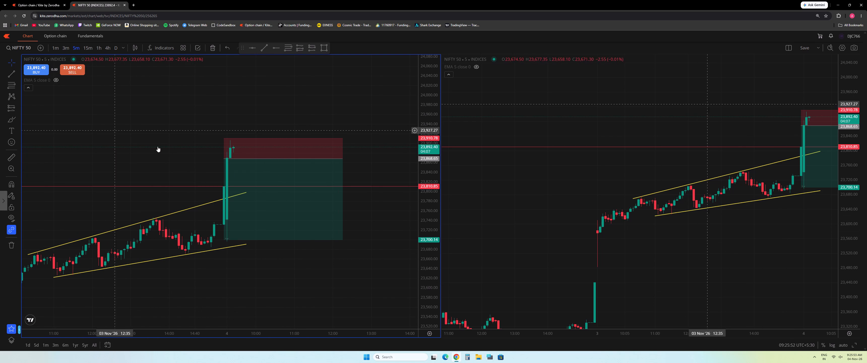
scroll(179, 124, "down", 2)
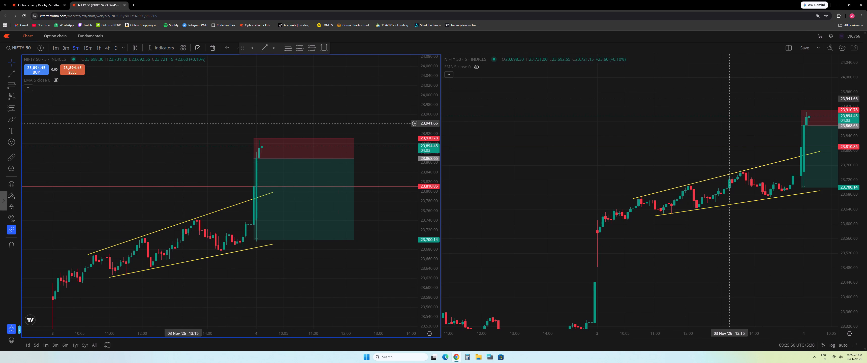
left_click(322, 171)
left_click(416, 47)
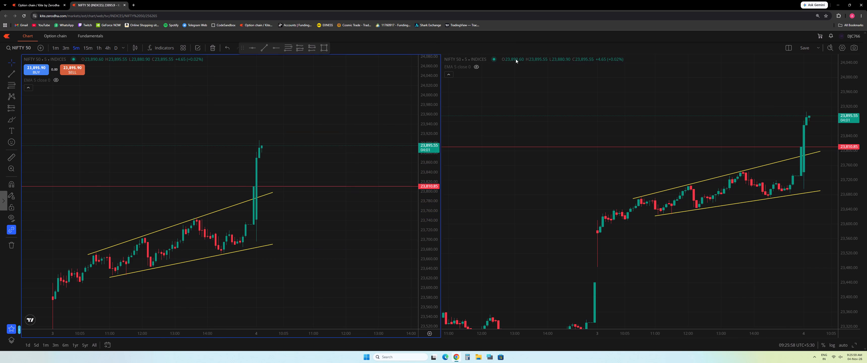
Return to a single-chart layout and frame the rising channel and the 4 November breakout.
left_click(786, 47)
left_click(760, 64)
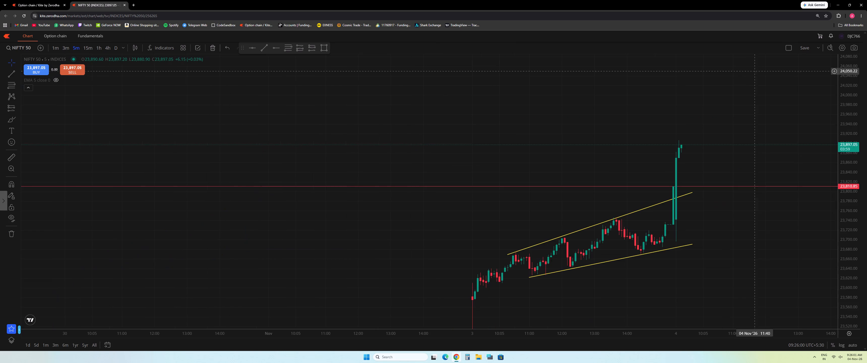
scroll(720, 283, "up", 3)
left_click_drag(657, 286, 527, 259)
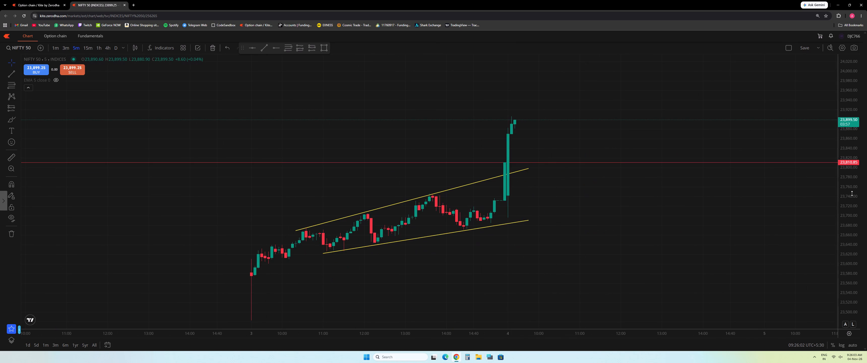
left_click_drag(853, 191, 850, 220)
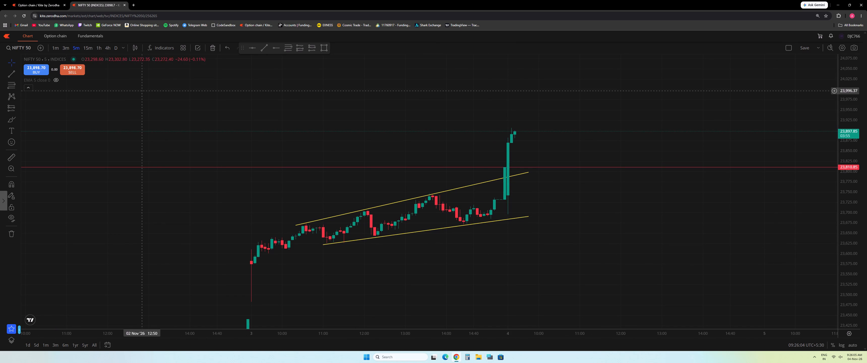
Briefly show the 5-period EMA on the 5-minute and 1-minute intervals to examine price against it, ending hidden on 5 minutes.
left_click(55, 78)
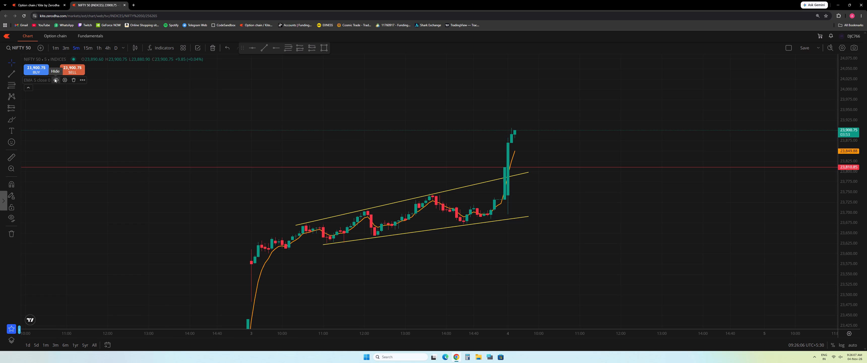
left_click(54, 78)
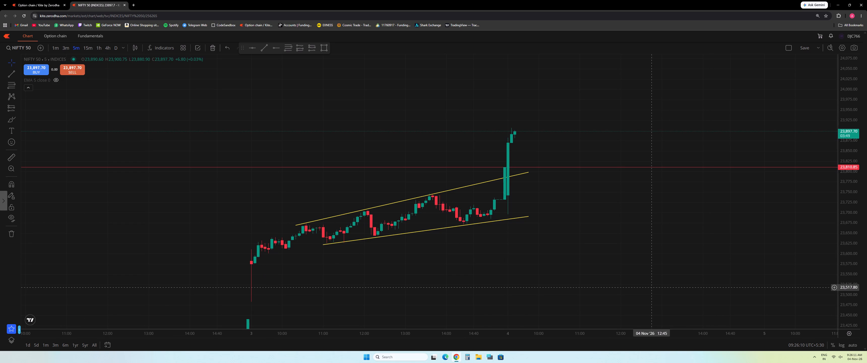
left_click(65, 50)
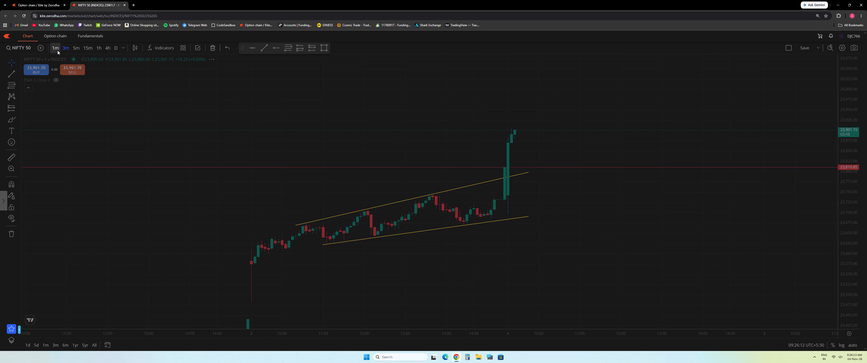
left_click(57, 50)
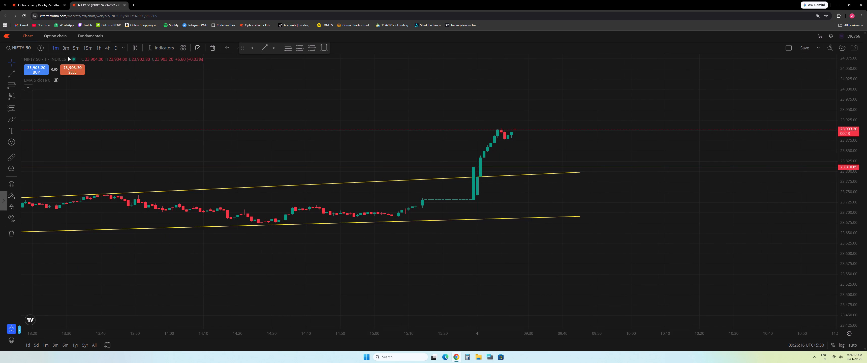
left_click(54, 78)
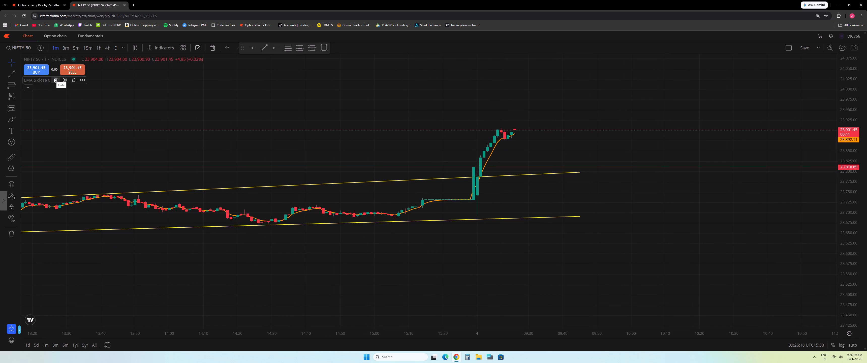
left_click(54, 78)
left_click(72, 45)
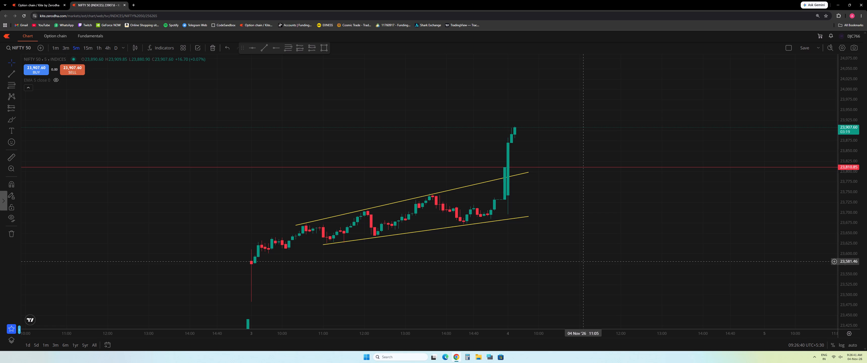
Examine the 4 November rally against the wider October price history on the 5-minute chart.
scroll(583, 261, "down", 17)
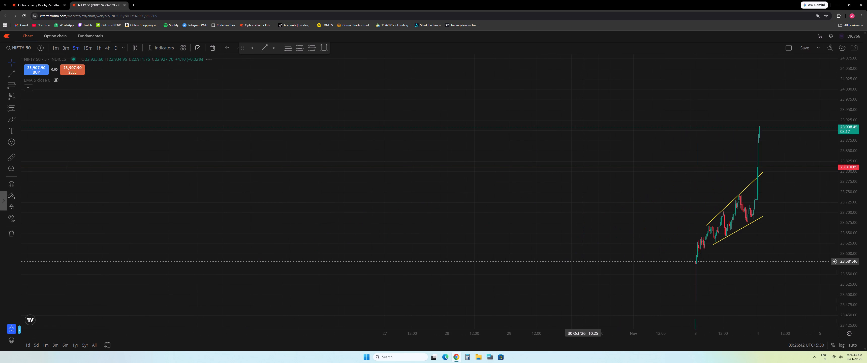
scroll(583, 261, "down", 8)
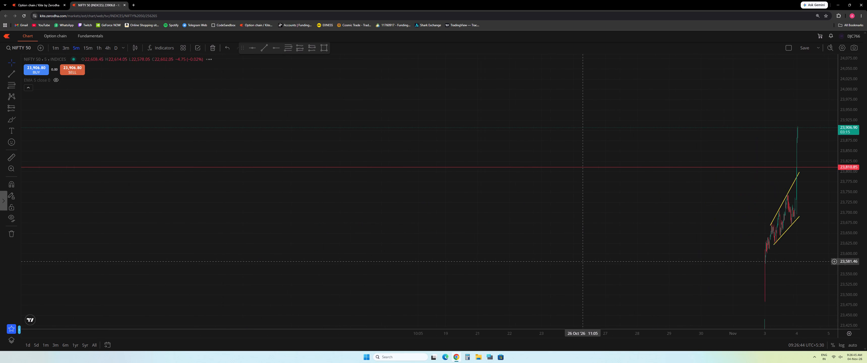
scroll(582, 261, "down", 8)
scroll(582, 261, "up", 17)
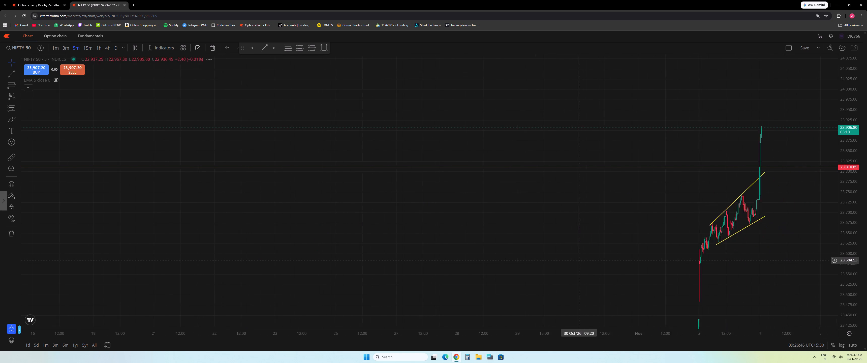
scroll(579, 260, "up", 16)
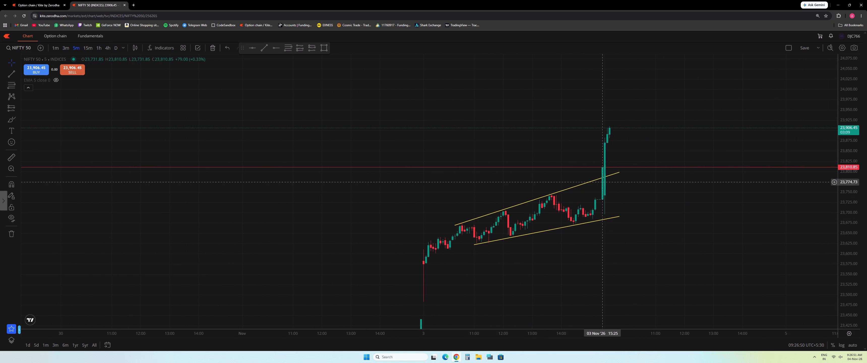
scroll(568, 295, "up", 3)
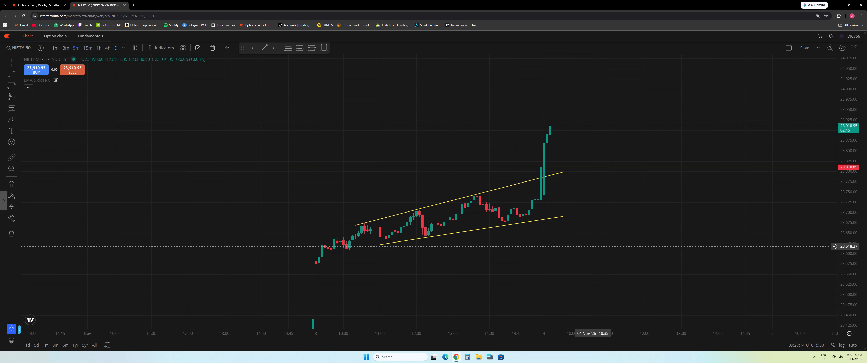
Compare the channel breakout on the 3-minute and 1-minute intervals, ending back on 5 minutes.
right_click(593, 246)
left_click(521, 265)
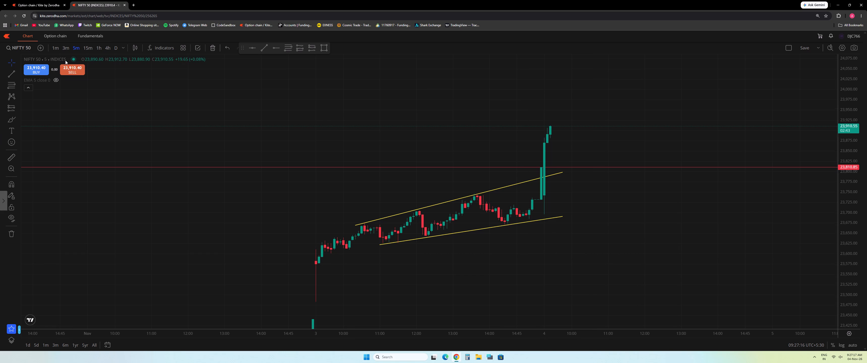
left_click(63, 47)
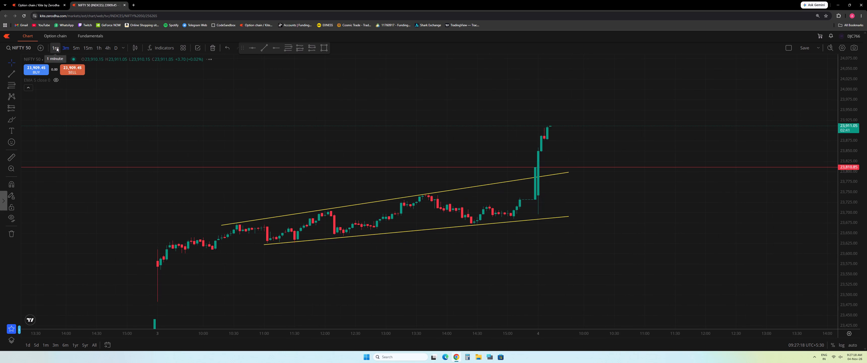
left_click(56, 47)
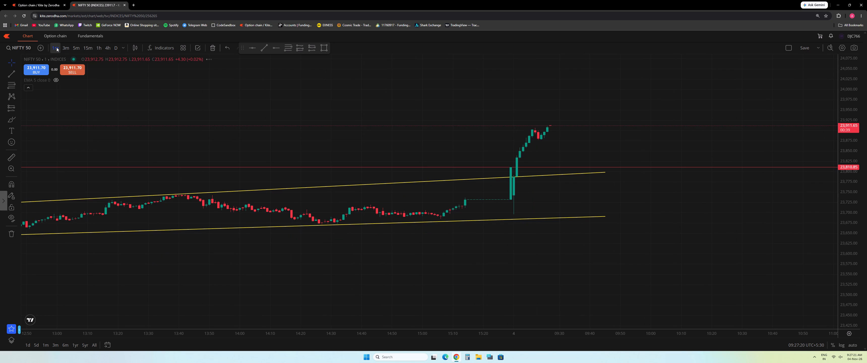
left_click(75, 47)
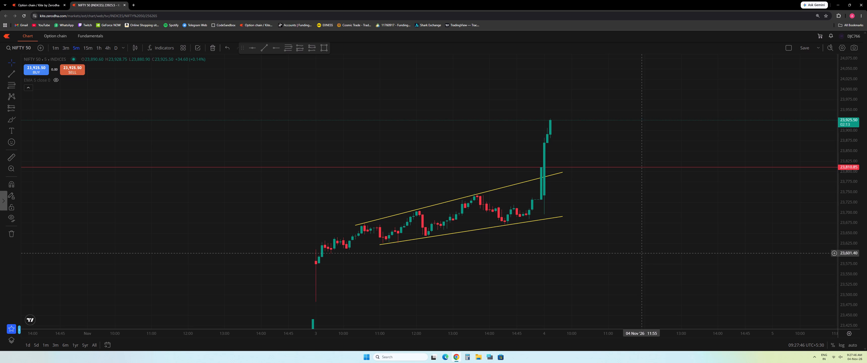
Examine the daily NIFTY 50 chart back to the early September decline, with the price scale compressed.
left_click(117, 44)
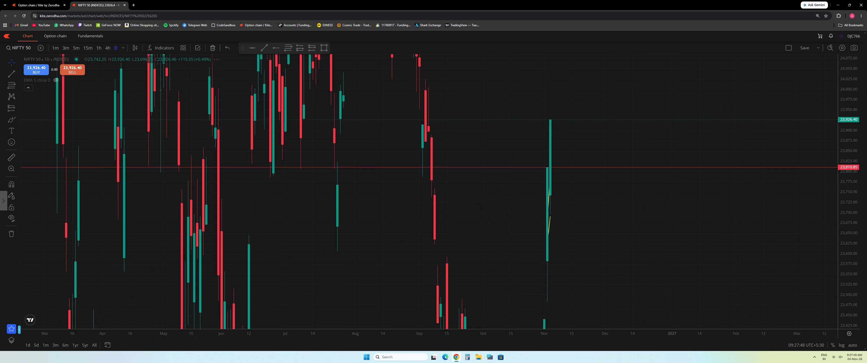
left_click_drag(856, 65, 840, 336)
scroll(567, 270, "up", 6)
left_click_drag(516, 274, 628, 247)
left_click_drag(858, 259, 854, 166)
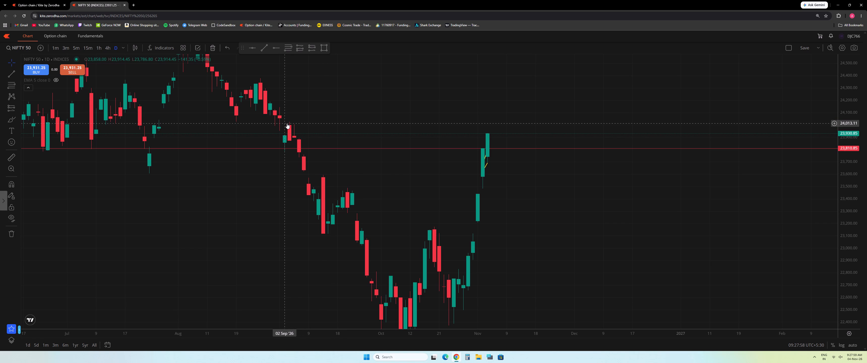
Go back to the 5-minute interval and rescale the chart to examine the rising channel and the 4 November breakout.
left_click(76, 47)
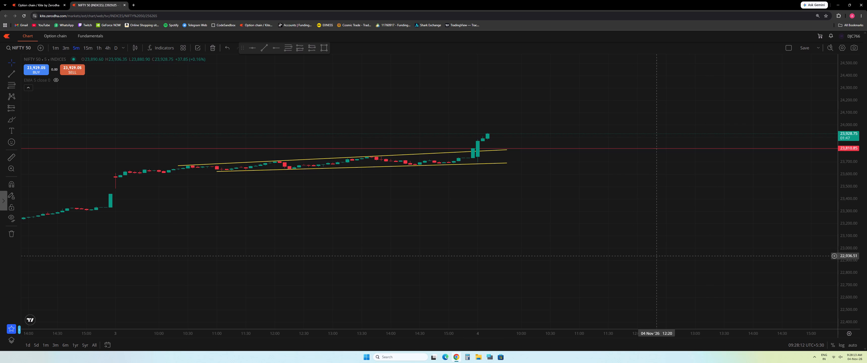
left_click_drag(855, 267, 863, 184)
left_click_drag(584, 171, 603, 243)
scroll(598, 232, "down", 7)
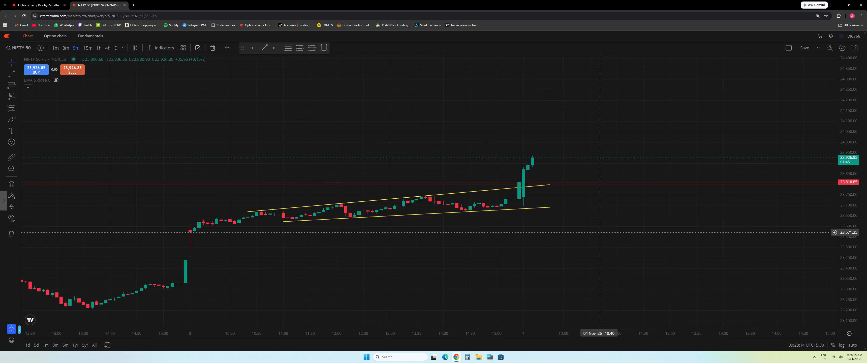
scroll(596, 230, "down", 5)
left_click_drag(729, 279, 572, 267)
scroll(545, 265, "up", 3)
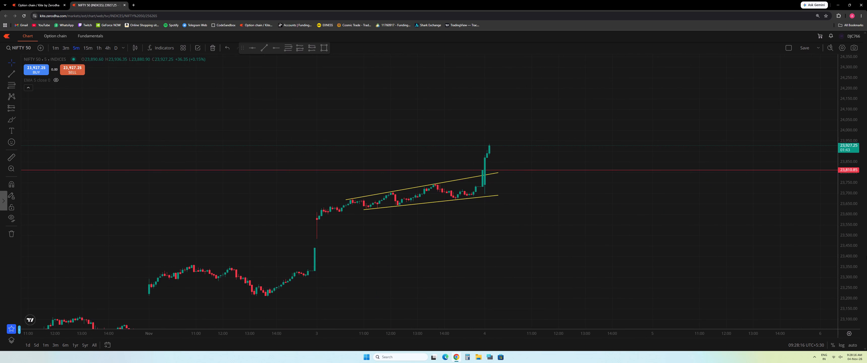
left_click_drag(855, 267, 851, 188)
scroll(543, 254, "up", 1)
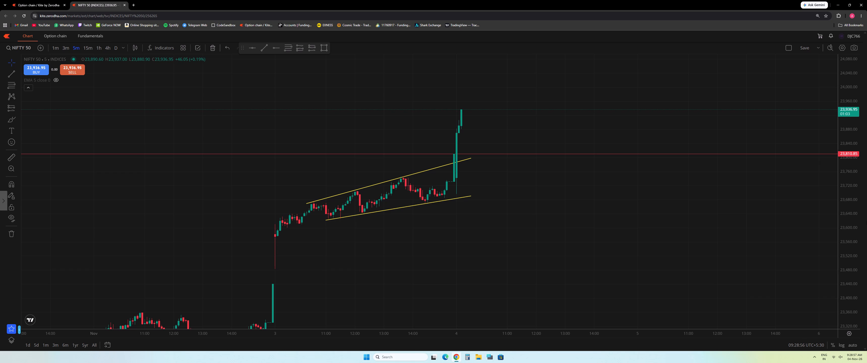
scroll(560, 273, "up", 2)
left_click_drag(482, 248, 601, 255)
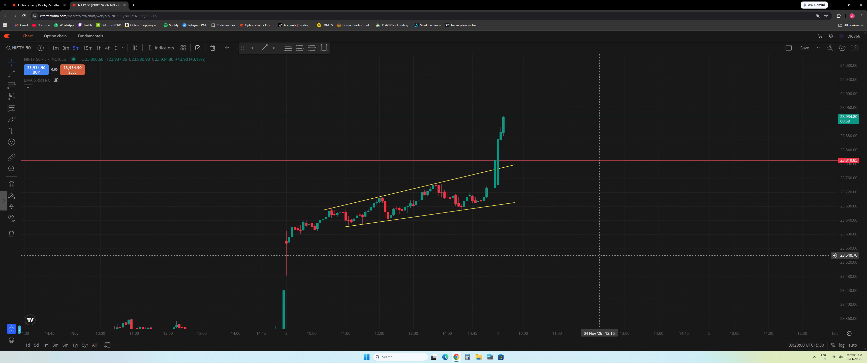
left_click_drag(601, 255, 598, 259)
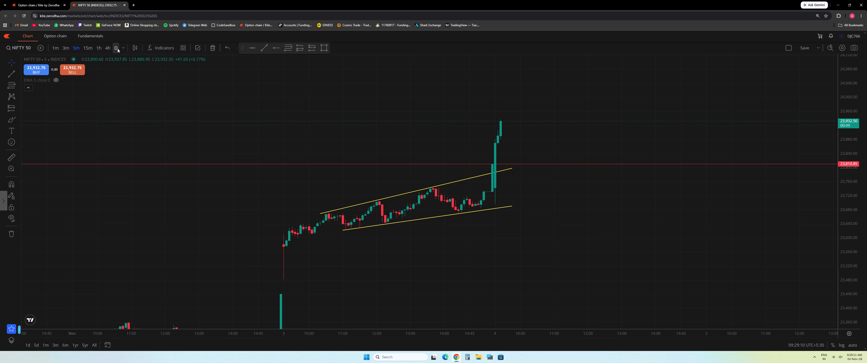
Examine the 1-hour price history back to April with a compressed price scale, ending back on the 5-minute interval.
left_click(99, 48)
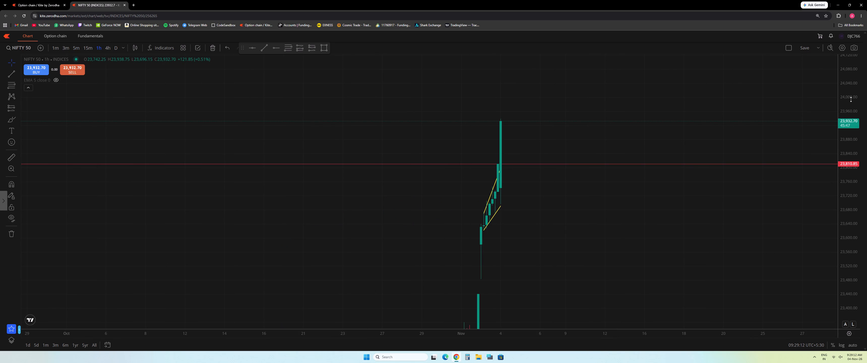
left_click_drag(842, 68, 864, 339)
scroll(662, 277, "down", 7)
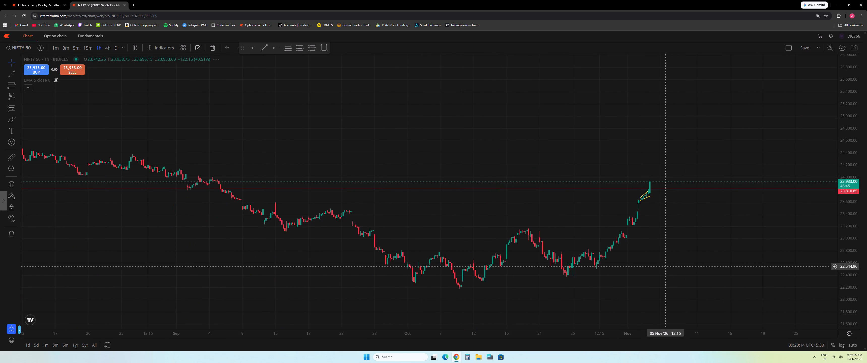
scroll(660, 262, "down", 10)
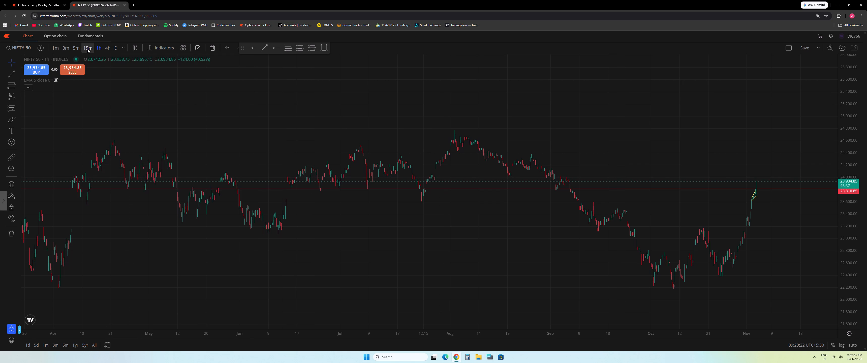
left_click(78, 50)
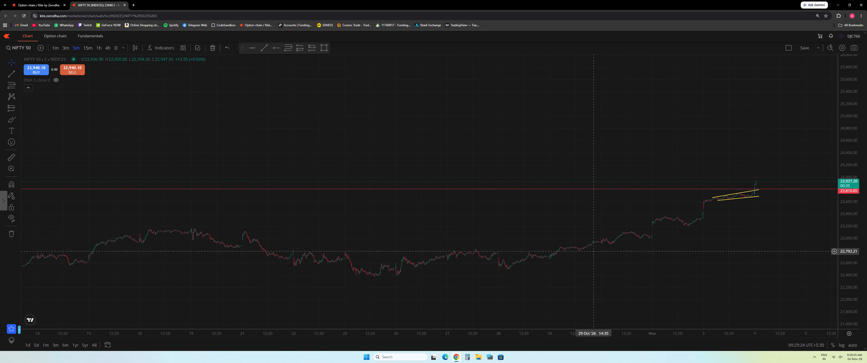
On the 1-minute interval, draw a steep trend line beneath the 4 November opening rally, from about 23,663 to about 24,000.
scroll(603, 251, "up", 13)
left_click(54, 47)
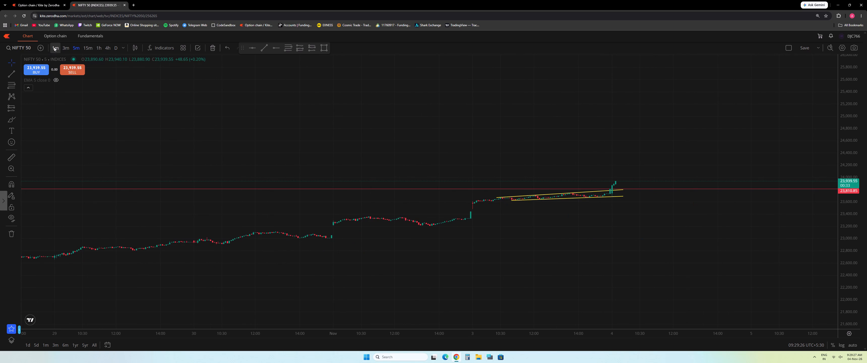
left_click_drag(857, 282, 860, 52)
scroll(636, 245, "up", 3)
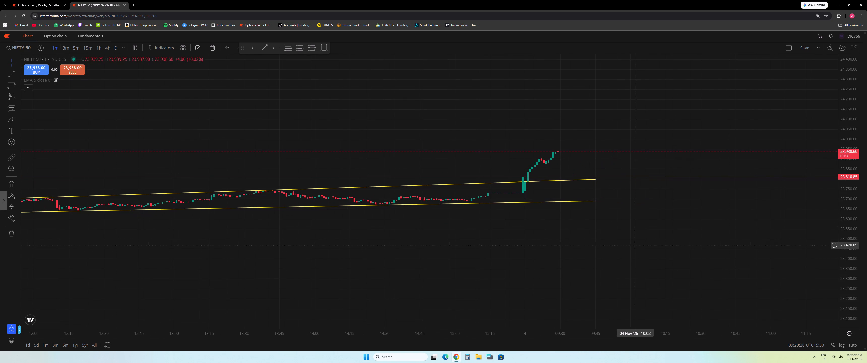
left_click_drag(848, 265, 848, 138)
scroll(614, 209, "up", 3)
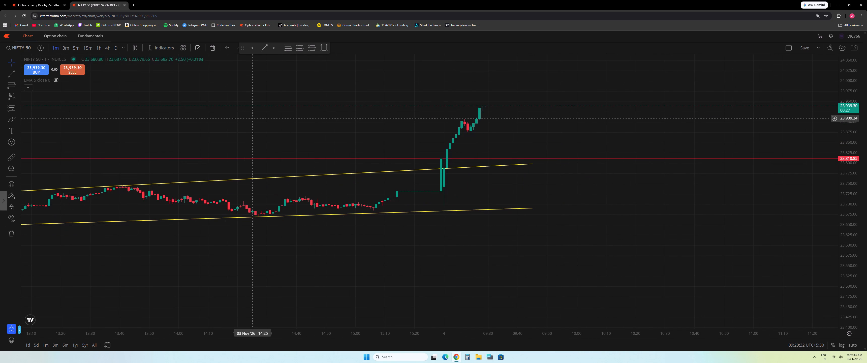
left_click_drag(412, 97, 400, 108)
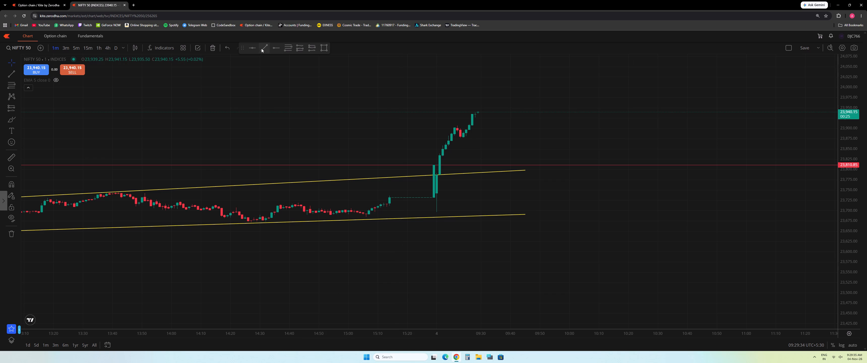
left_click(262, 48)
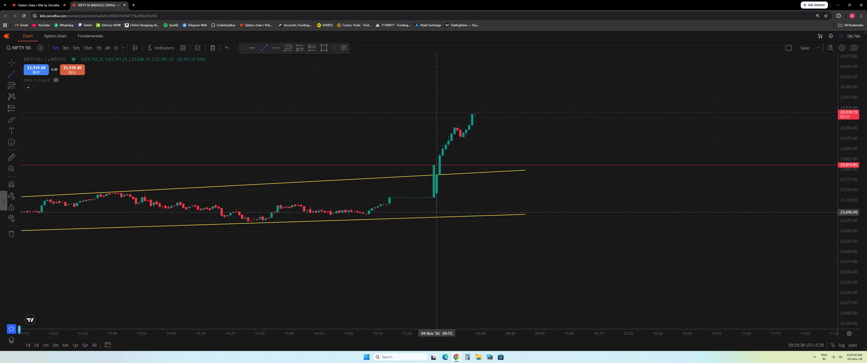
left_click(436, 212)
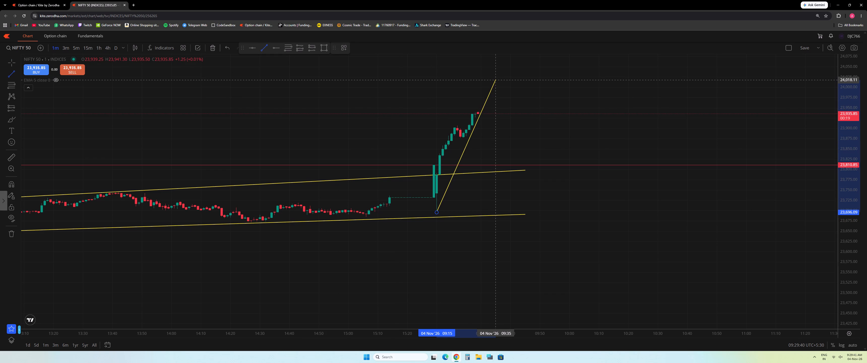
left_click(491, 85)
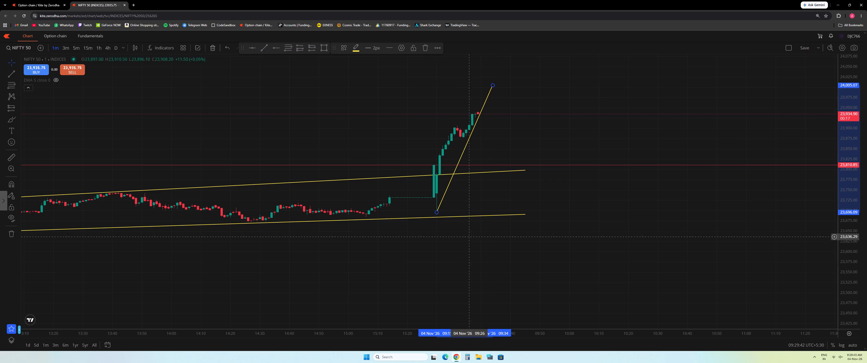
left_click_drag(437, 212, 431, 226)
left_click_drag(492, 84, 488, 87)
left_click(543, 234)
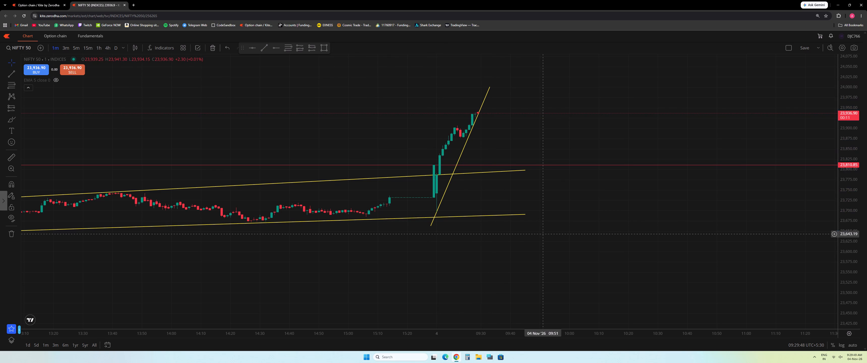
Compare the steep trend line with the breakout candles on the 3-minute and 5-minute intervals, ending back on 1 minute.
scroll(379, 270, "up", 2)
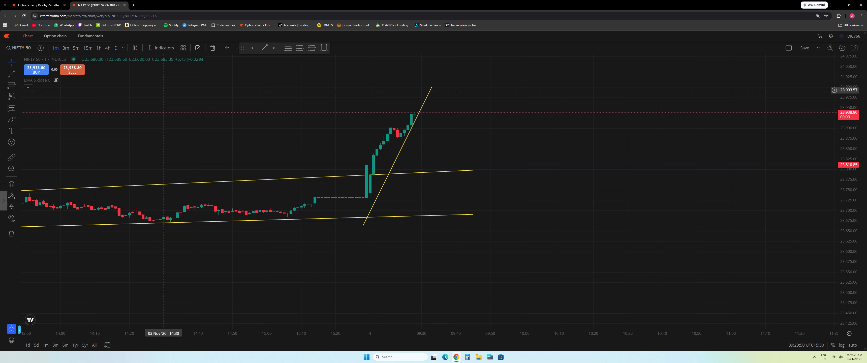
left_click(73, 46)
left_click(66, 47)
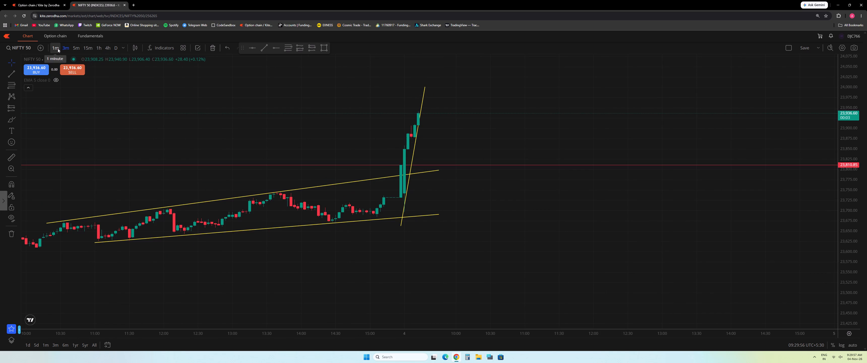
left_click(71, 49)
scroll(473, 223, "up", 5)
left_click_drag(368, 226, 419, 224)
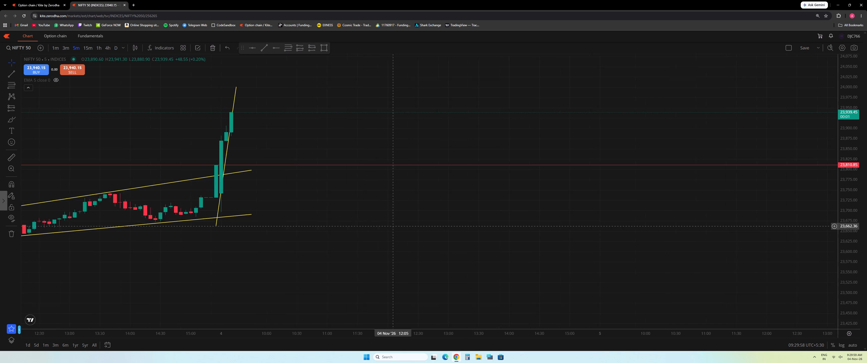
left_click_drag(419, 224, 625, 212)
left_click(55, 45)
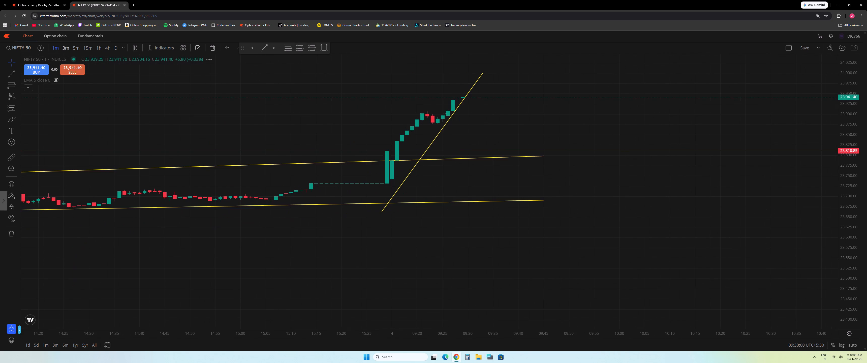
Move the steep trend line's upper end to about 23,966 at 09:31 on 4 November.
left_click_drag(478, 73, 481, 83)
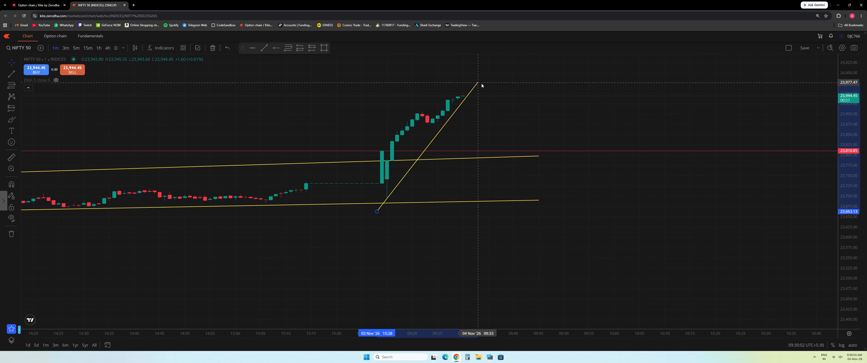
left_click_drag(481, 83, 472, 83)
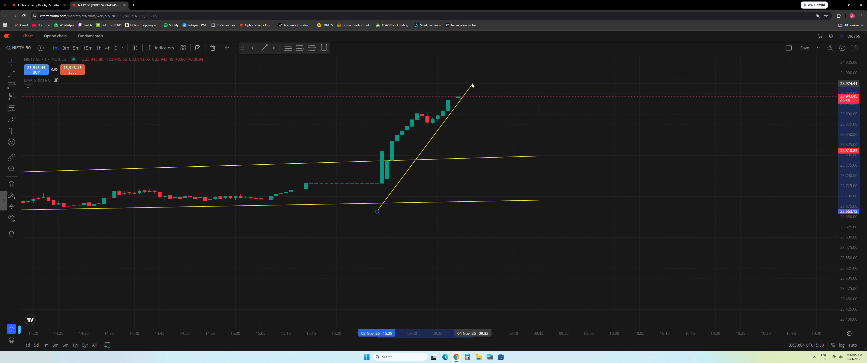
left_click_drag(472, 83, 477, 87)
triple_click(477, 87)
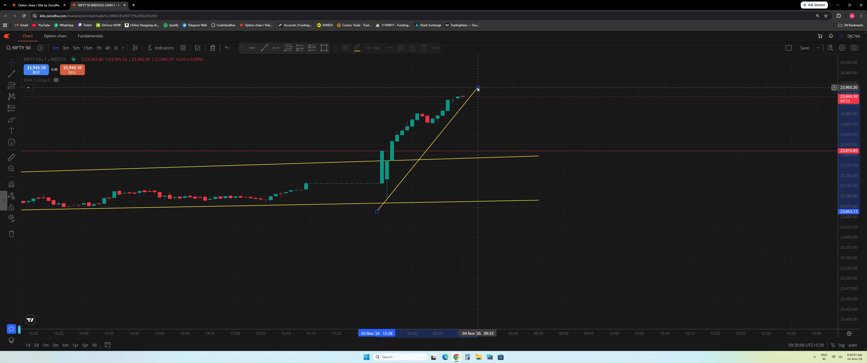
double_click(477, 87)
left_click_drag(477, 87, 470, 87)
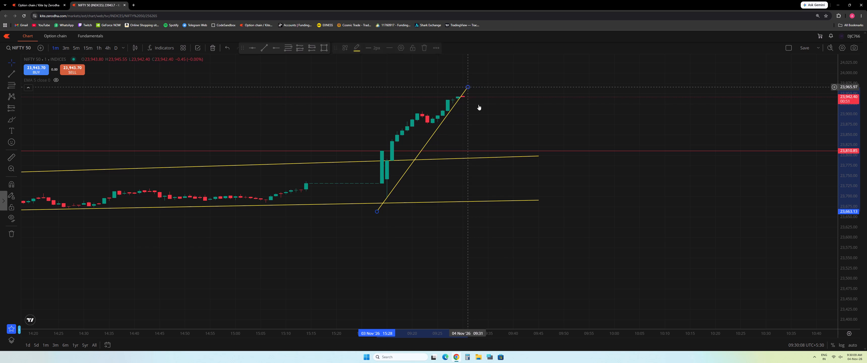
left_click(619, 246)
Examine the rising channel and the steep breakout trend line on the 1-minute interval and on the 5-minute interval.
scroll(613, 236, "up", 1)
left_click_drag(581, 203, 647, 246)
scroll(638, 236, "down", 8)
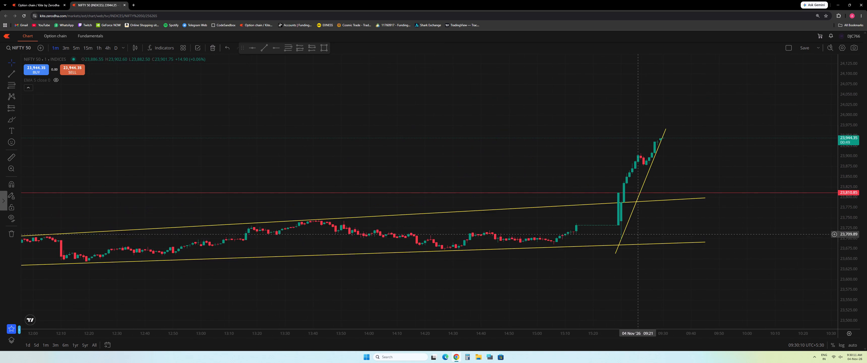
scroll(633, 250, "down", 8)
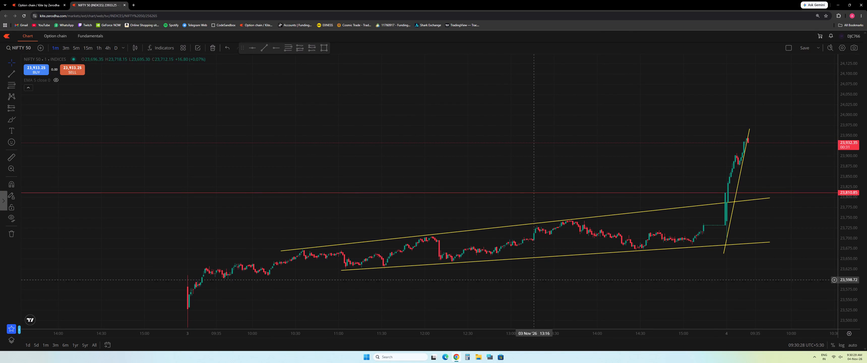
scroll(728, 286, "up", 17)
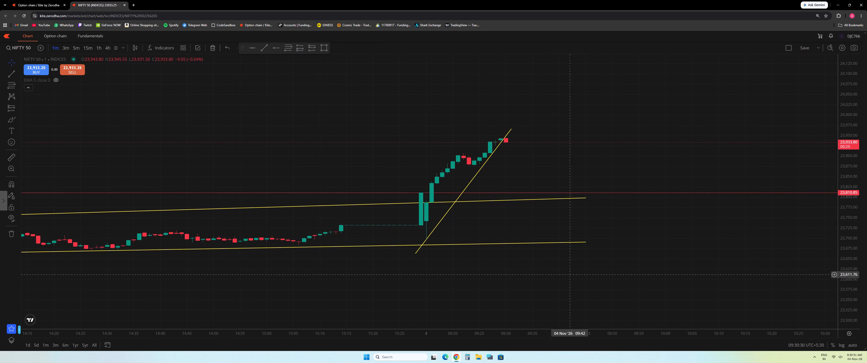
left_click(76, 52)
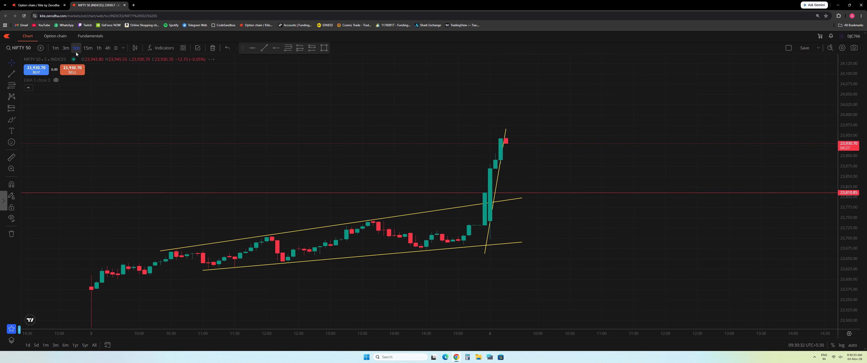
scroll(447, 106, "up", 6)
left_click_drag(416, 125, 593, 108)
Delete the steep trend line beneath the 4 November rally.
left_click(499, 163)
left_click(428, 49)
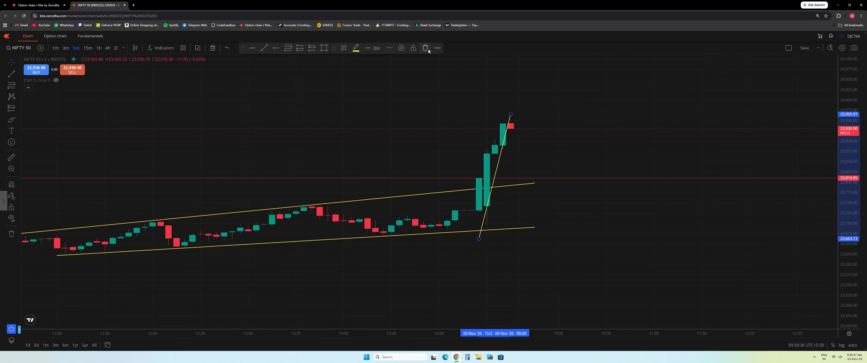
Rescale the 5-minute chart to examine the rising channel, the 3 November gap and the 4 November breakout.
scroll(559, 247, "down", 9)
left_click_drag(834, 81, 827, 155)
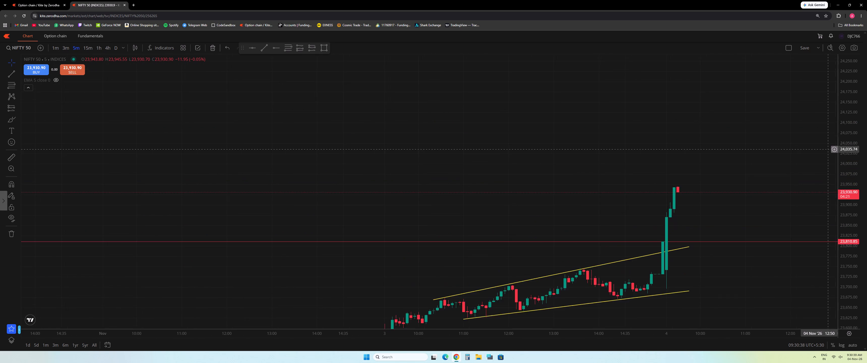
left_click_drag(827, 155, 724, 103)
left_click_drag(854, 90, 850, 181)
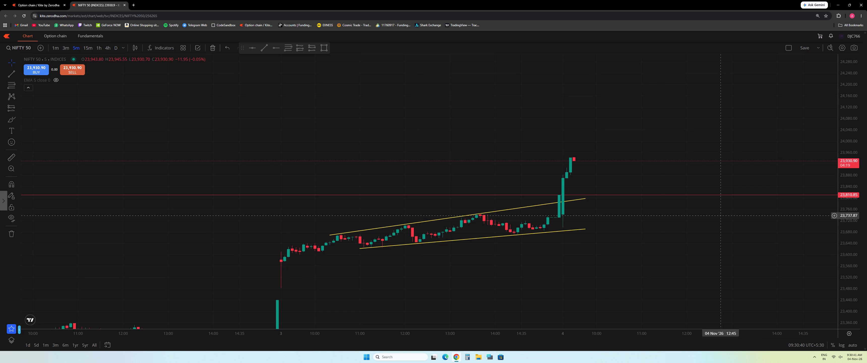
scroll(653, 228, "up", 4)
left_click_drag(541, 257, 538, 227)
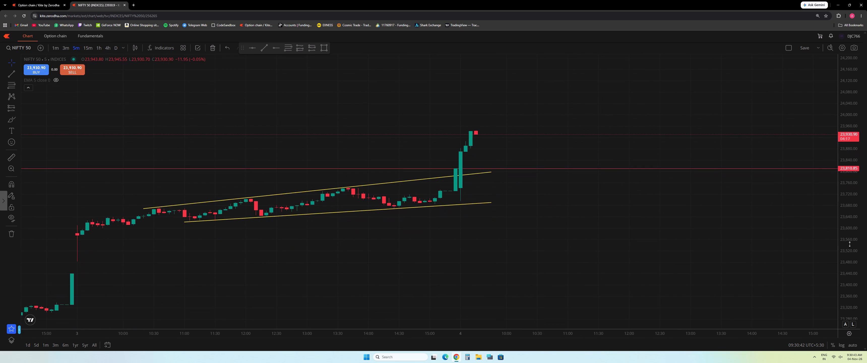
left_click_drag(850, 244, 843, 223)
scroll(515, 258, "up", 1)
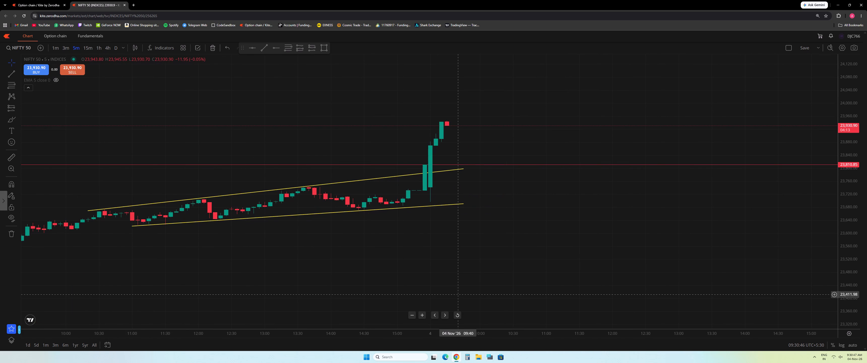
left_click_drag(527, 238, 521, 250)
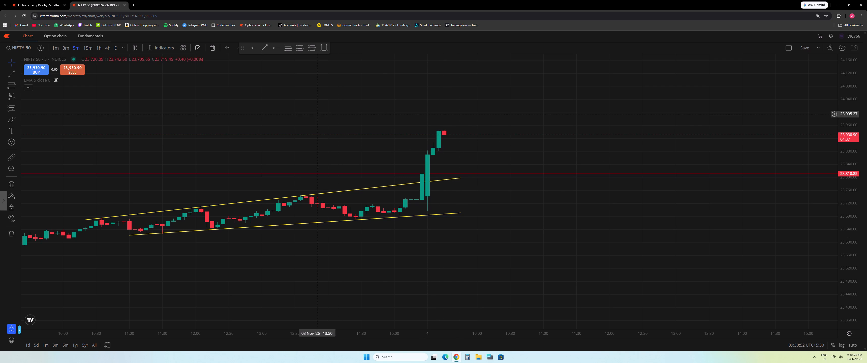
Show the EMA on the 5-minute chart to compare it with the breakout candles, and hide it again.
left_click(55, 80)
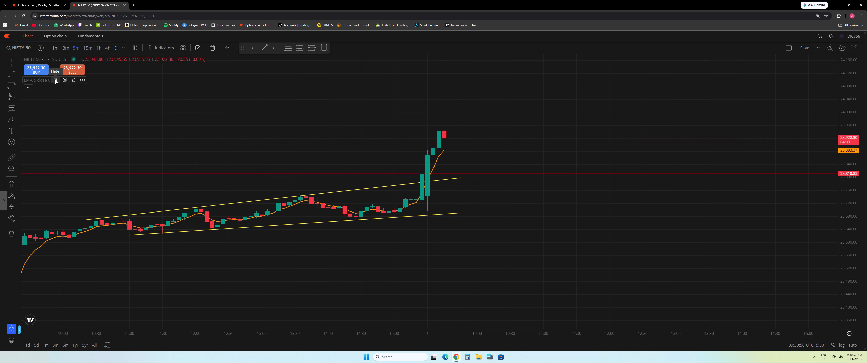
left_click(55, 80)
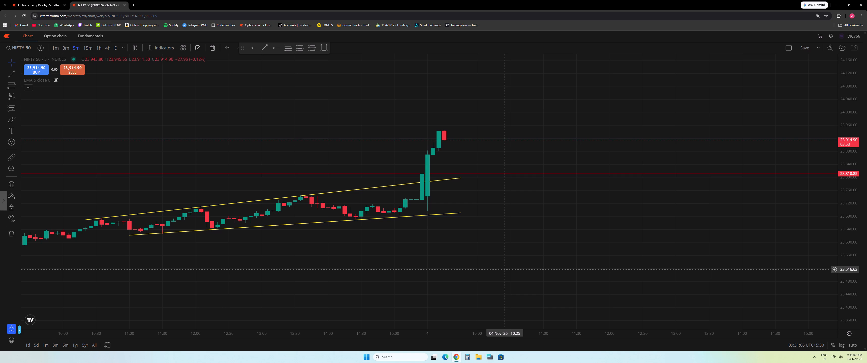
On the 1-minute interval, draw a trend line from the 4 November 09:15 low near 23,697 to about 23,970 at 09:32.
left_click(56, 45)
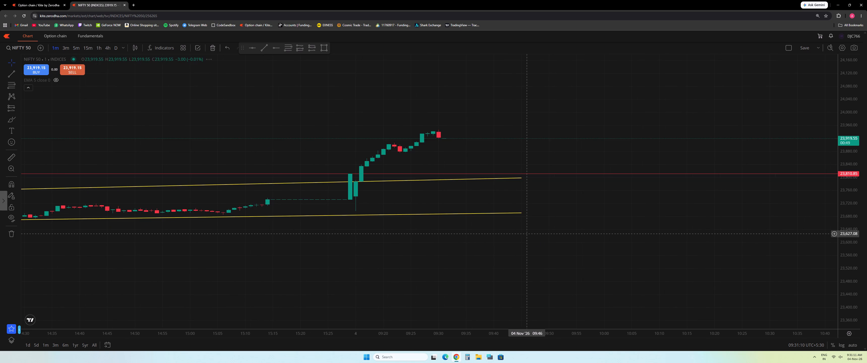
left_click(265, 51)
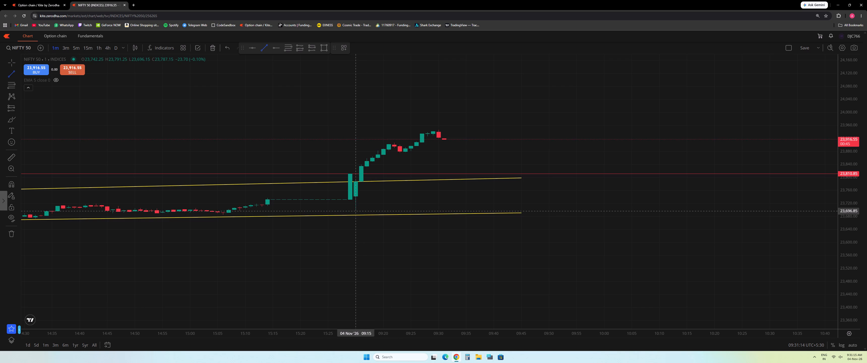
left_click(356, 211)
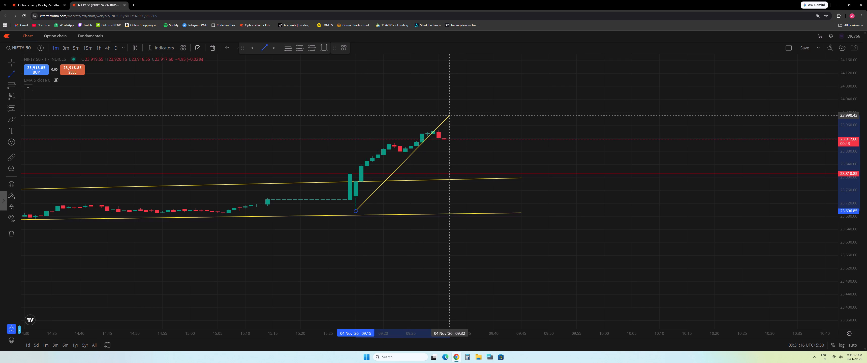
left_click(450, 117)
left_click(476, 264)
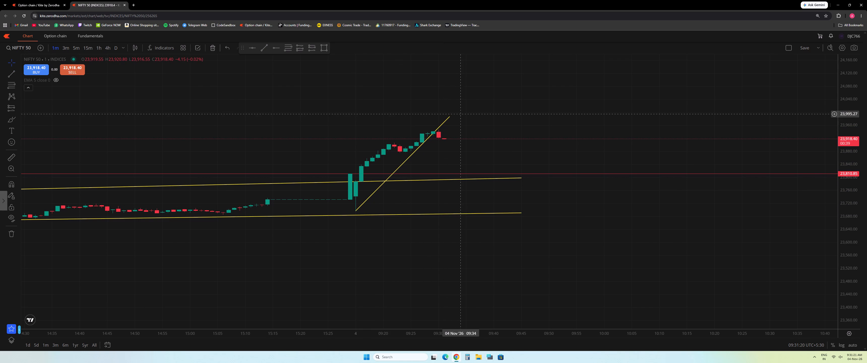
left_click_drag(449, 116, 446, 123)
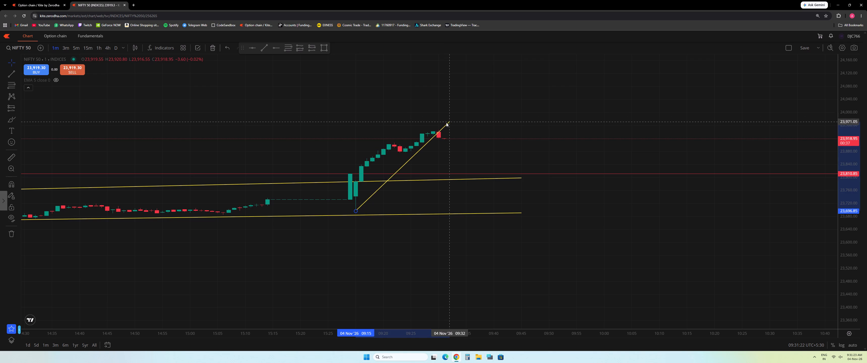
left_click_drag(446, 123, 448, 122)
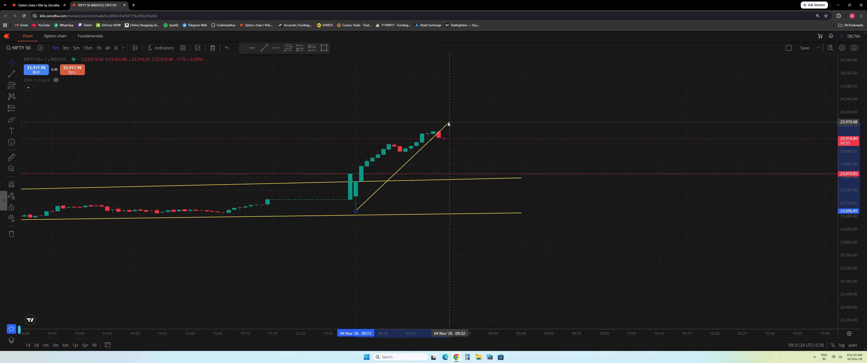
left_click_drag(448, 122, 447, 121)
left_click(546, 77)
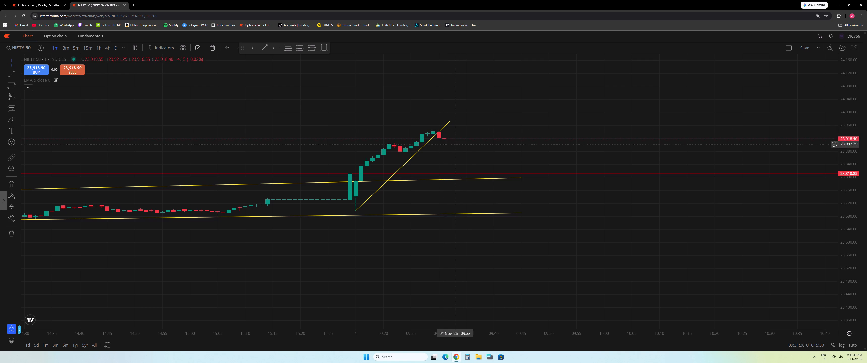
Delete the yellow trend line rising from the 4 November 09:15 low beneath the rally.
left_click_drag(844, 246, 842, 211)
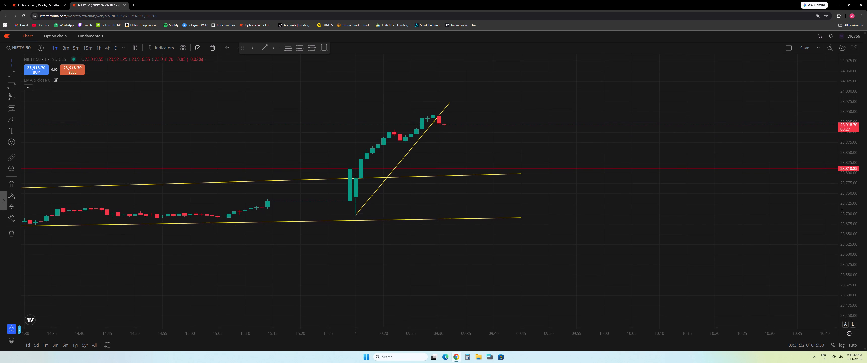
scroll(631, 285, "down", 3)
left_click_drag(674, 216, 649, 242)
scroll(656, 244, "up", 2)
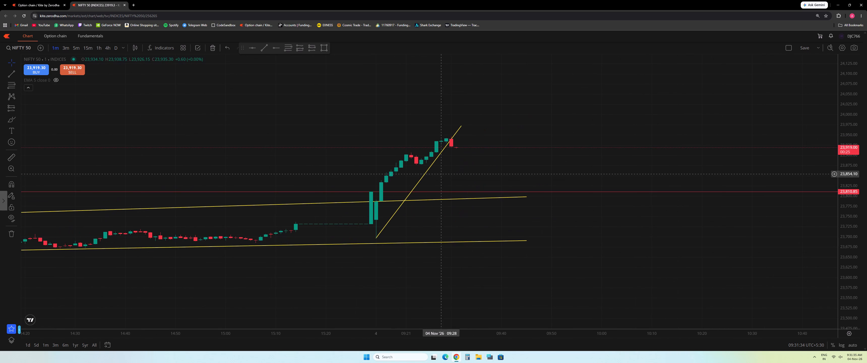
left_click(430, 169)
double_click(432, 162)
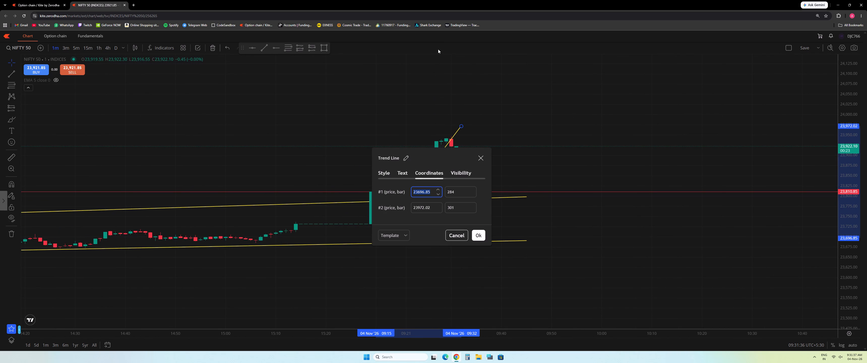
left_click(480, 161)
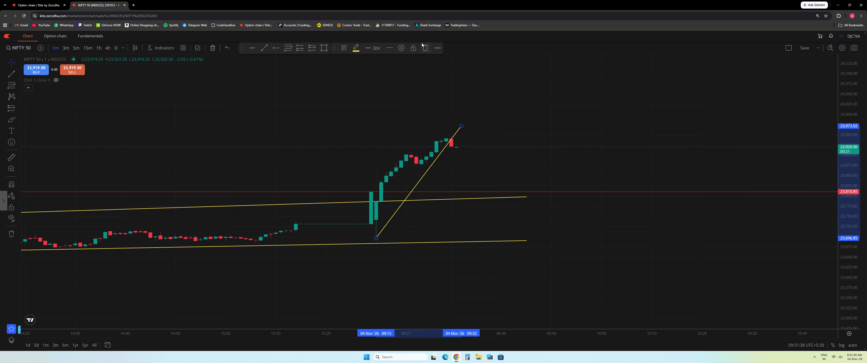
left_click(422, 43)
On the 5-minute interval, show the EMA to compare it with the breakout candles, and hide it again.
left_click(71, 49)
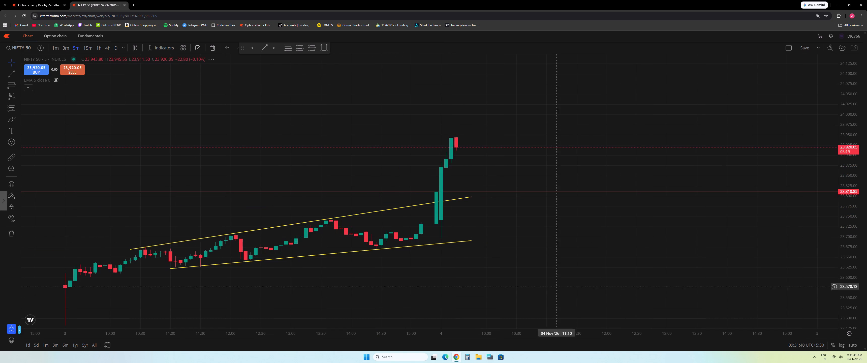
scroll(582, 287, "up", 2)
left_click_drag(474, 249, 584, 255)
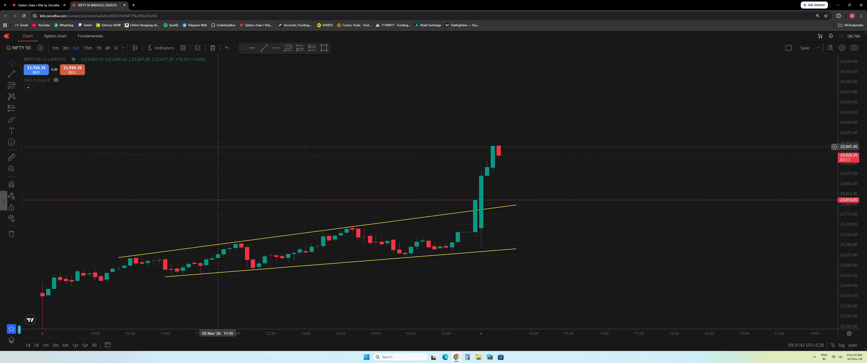
left_click(57, 81)
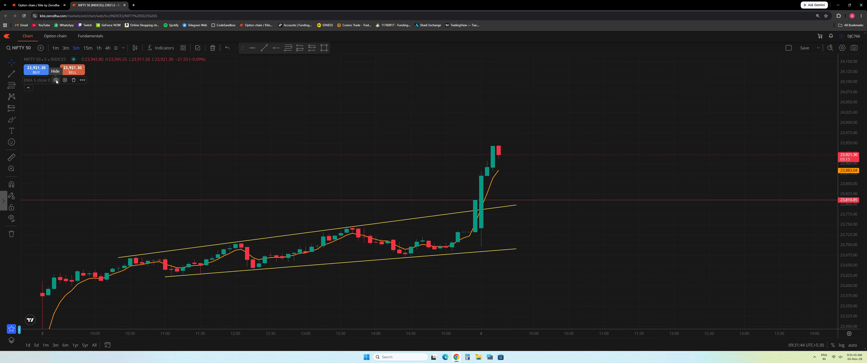
left_click(56, 80)
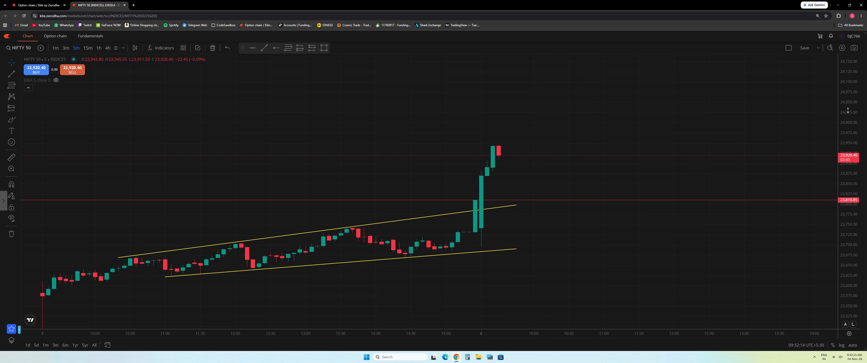
Examine the channel breakout on the 1-minute and 3-minute intervals with a compressed price scale.
left_click_drag(848, 110, 851, 152)
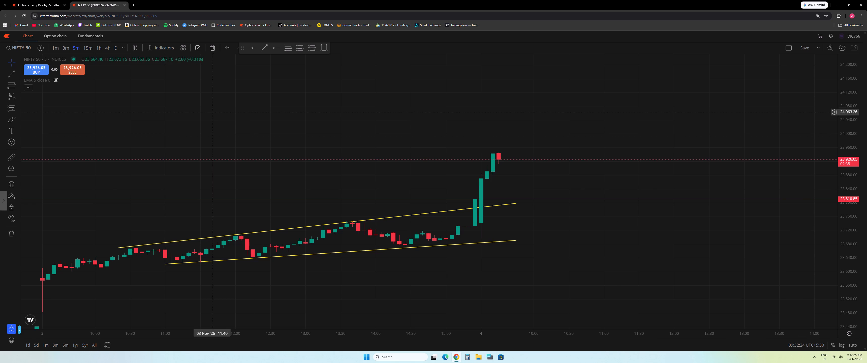
left_click(60, 48)
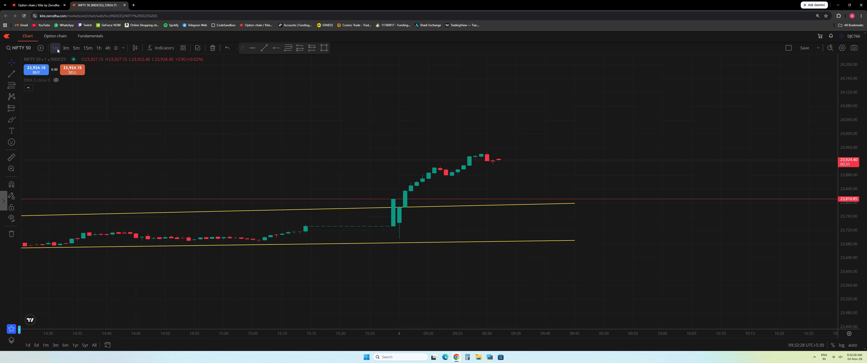
left_click(57, 49)
left_click(64, 50)
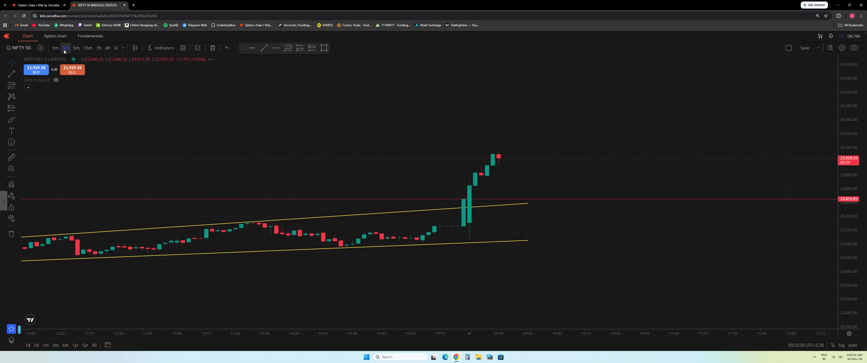
Return to the 5-minute interval, show the EMA against the channel and breakout candles, and hide it again.
left_click(77, 52)
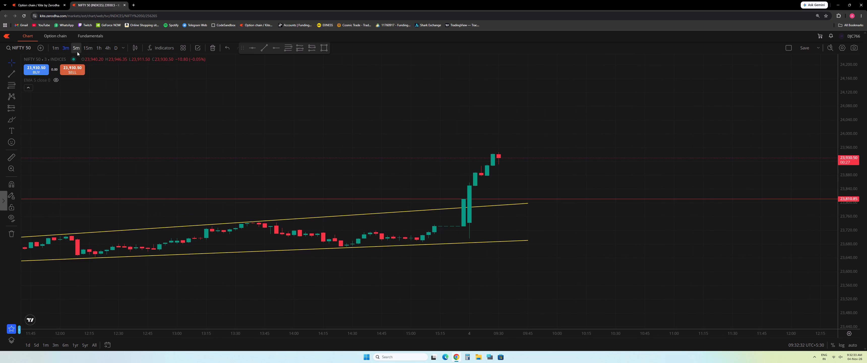
scroll(555, 294, "up", 2)
left_click_drag(486, 295, 534, 281)
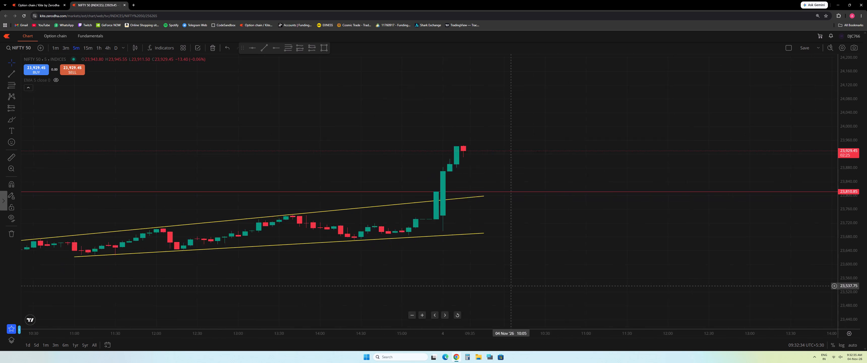
left_click_drag(534, 281, 546, 279)
left_click(56, 82)
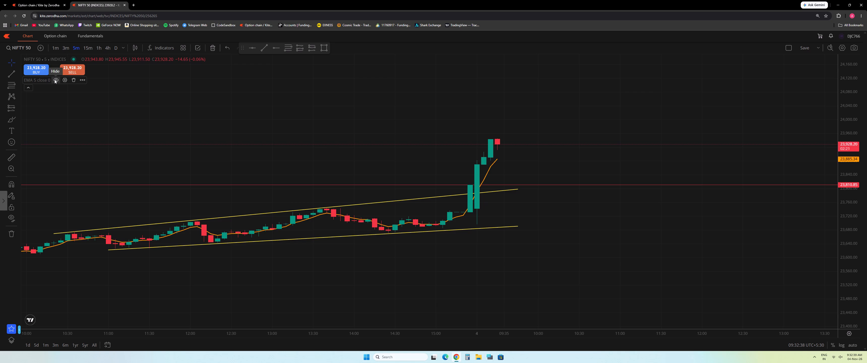
left_click(54, 79)
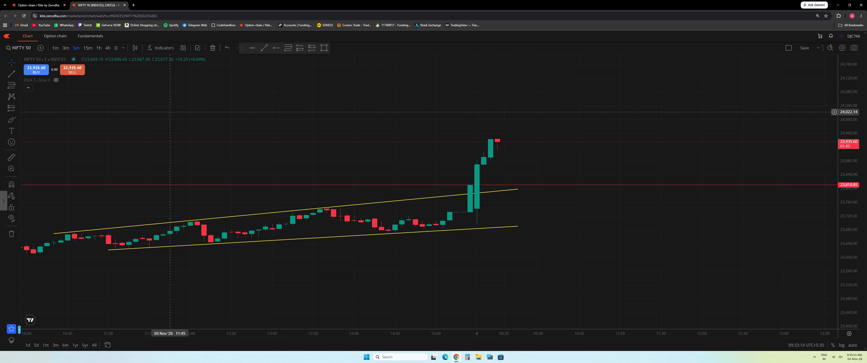
On the 1-minute interval, draw a horizontal ray from the 4 November 09:23 pullback low at about 23,877.
left_click(54, 48)
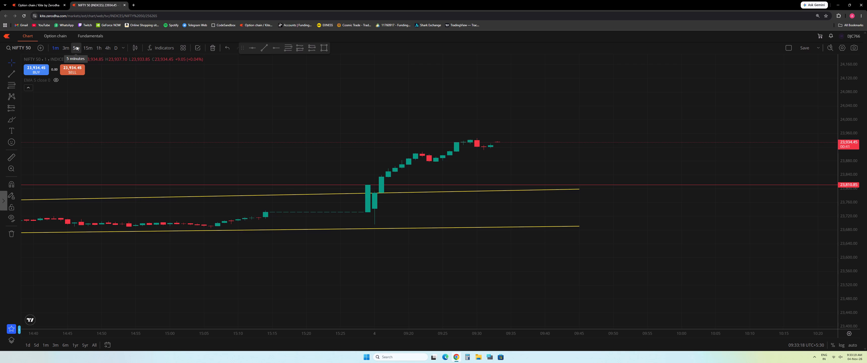
scroll(629, 237, "down", 6)
left_click_drag(709, 254, 693, 275)
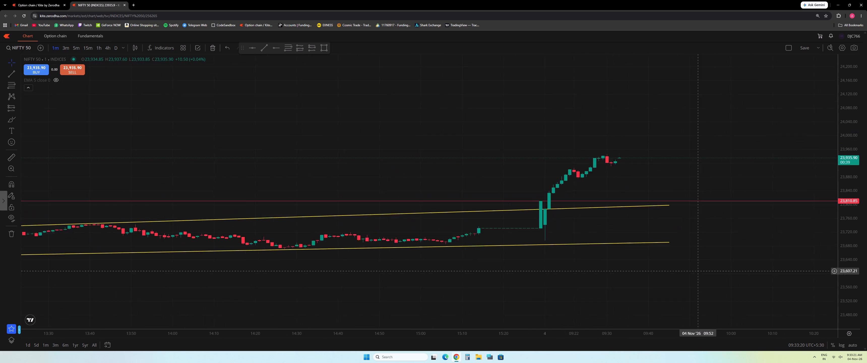
left_click_drag(693, 275, 690, 279)
scroll(694, 278, "up", 2)
left_click_drag(846, 272, 866, 198)
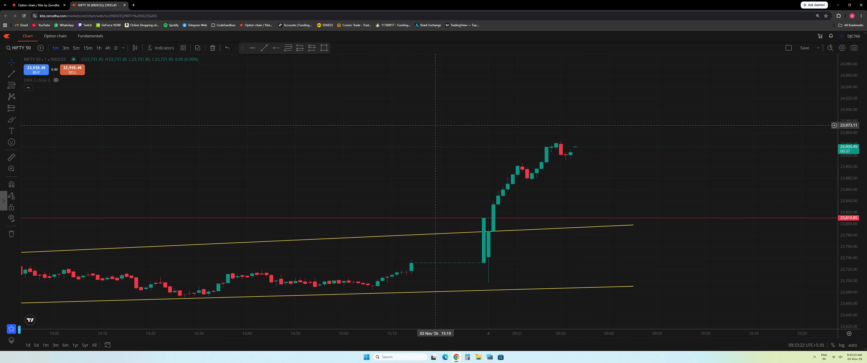
left_click(276, 47)
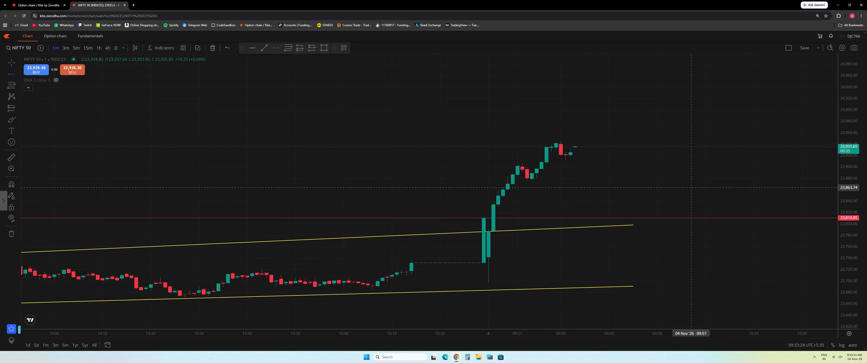
left_click(527, 180)
left_click(430, 142)
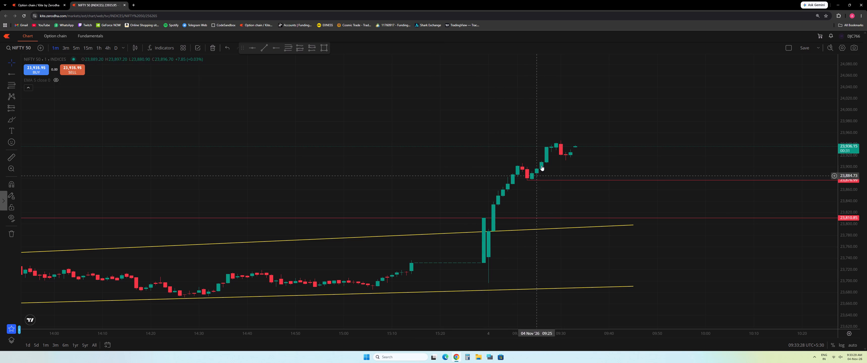
Draw a second horizontal ray from the 4 November 09:31 pullback low at about 23,911.
left_click(277, 50)
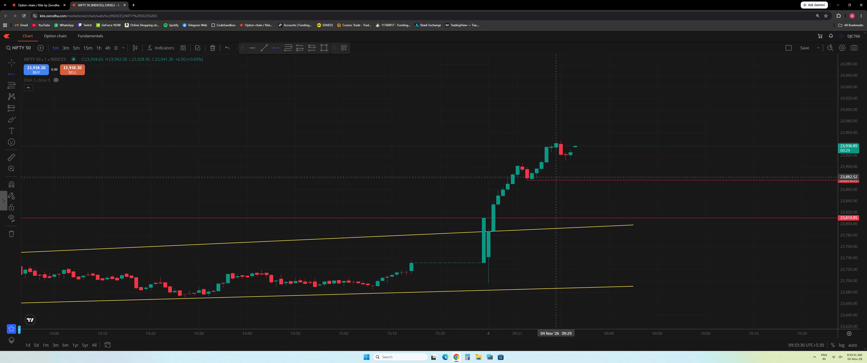
left_click(566, 160)
left_click(512, 115)
left_click(583, 160)
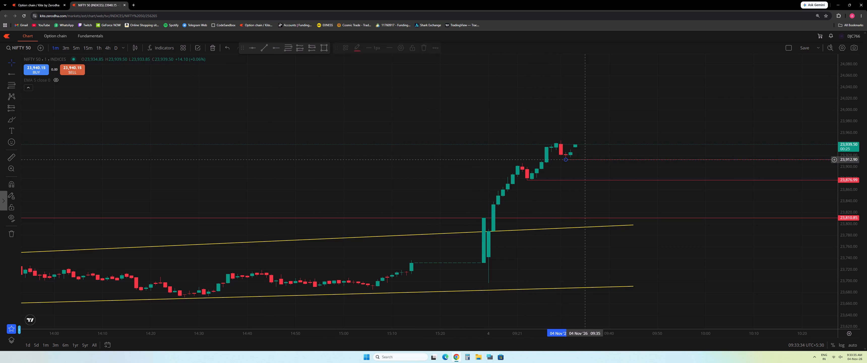
left_click(458, 133)
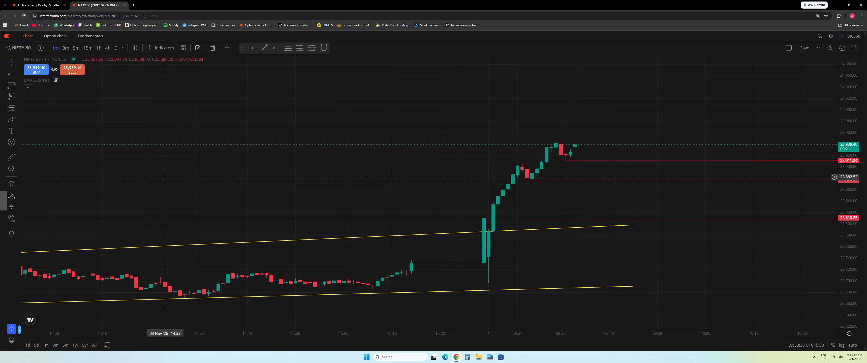
Examine price against the two new rays and the rising channel on the 5-minute and 1-minute intervals.
left_click(79, 50)
left_click_drag(657, 292, 682, 233)
left_click_drag(856, 139, 843, 271)
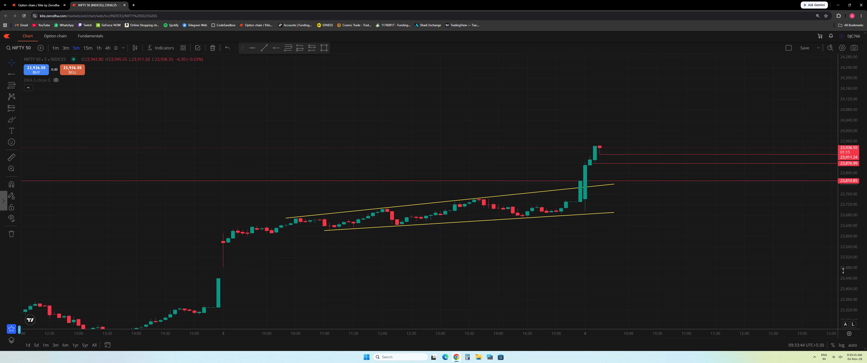
left_click_drag(843, 271, 842, 209)
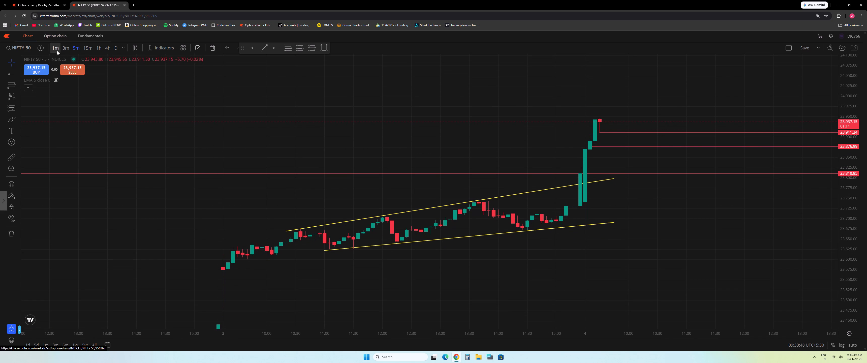
left_click(55, 46)
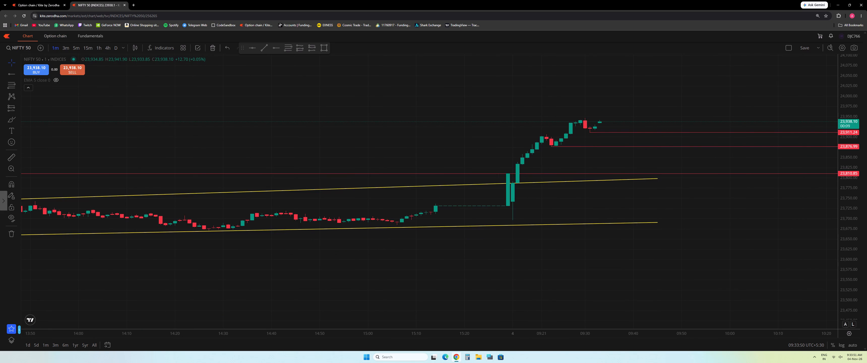
left_click_drag(723, 256, 649, 326)
left_click_drag(854, 242, 862, 181)
scroll(631, 207, "up", 1)
left_click_drag(565, 204, 585, 185)
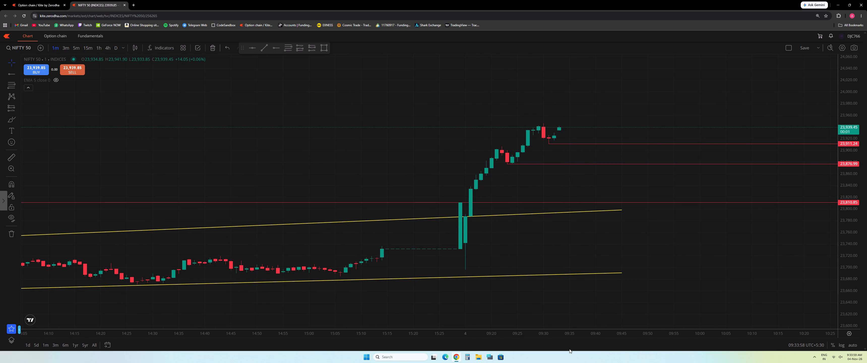
left_click_drag(634, 88, 630, 90)
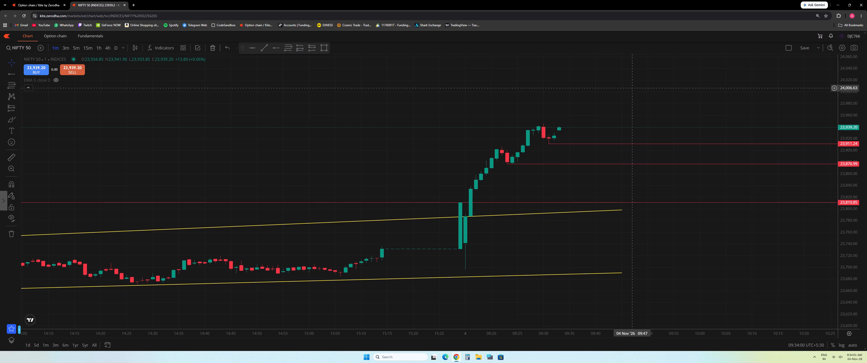
left_click_drag(630, 90, 614, 97)
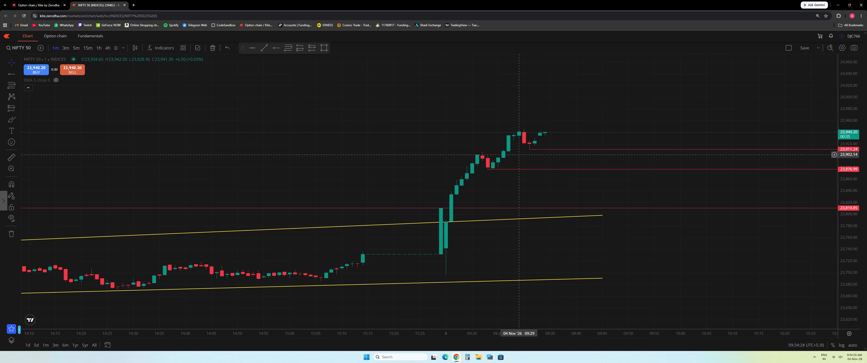
Reload the chart page and rescale the 1-minute chart to show the 3 November session and the 4 November rally.
left_click(23, 16)
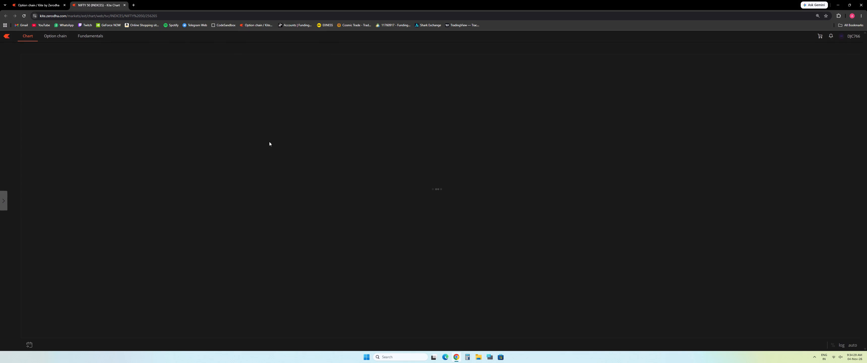
scroll(712, 163, "up", 5)
left_click_drag(623, 190, 406, 237)
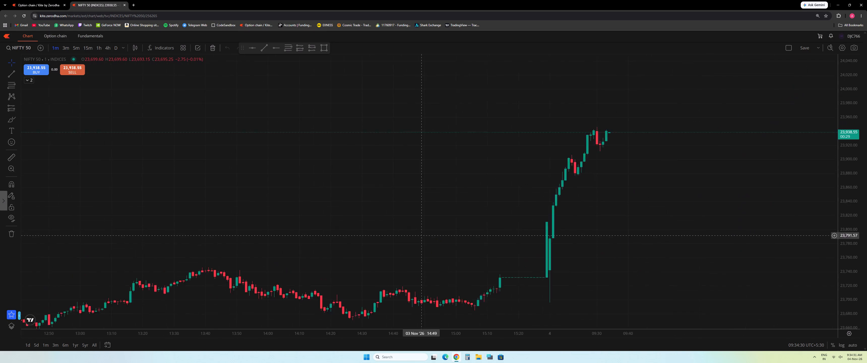
left_click_drag(406, 237, 382, 215)
left_click_drag(854, 87, 855, 187)
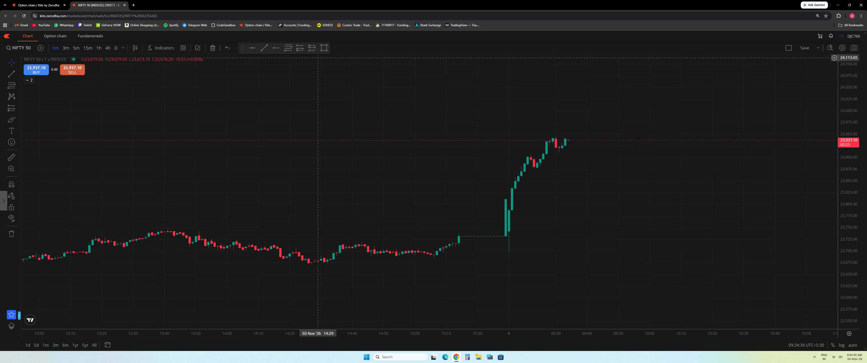
scroll(339, 151, "down", 9)
scroll(352, 159, "up", 2)
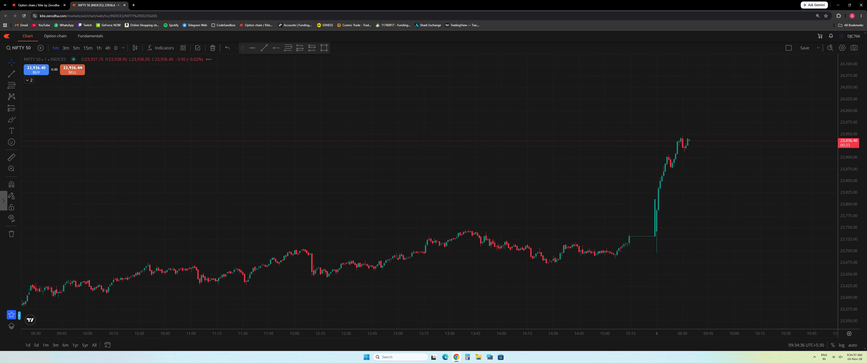
On the 5-minute interval, draw a trend line along the 3 November swing highs, ending at 4 November 09:25 near 23,791.
left_click(76, 47)
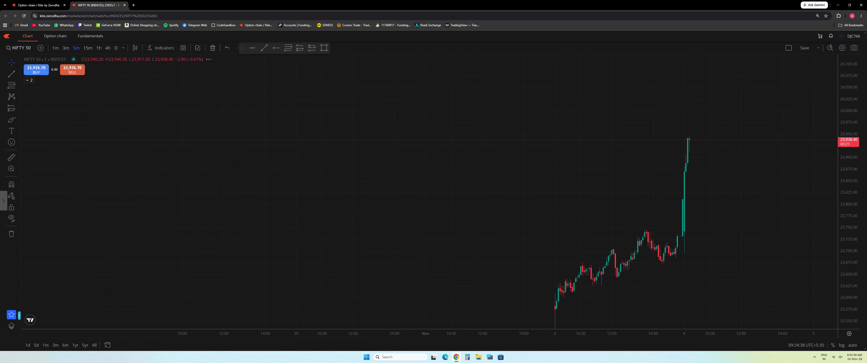
left_click_drag(857, 75, 866, 213)
scroll(773, 244, "up", 2)
left_click_drag(717, 256, 656, 243)
left_click(267, 49)
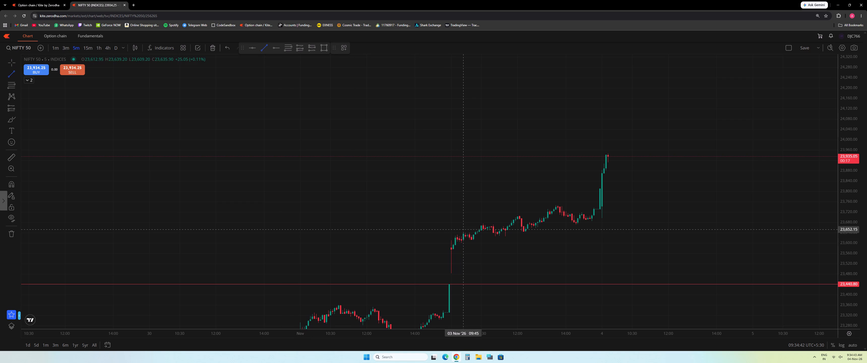
left_click(476, 223)
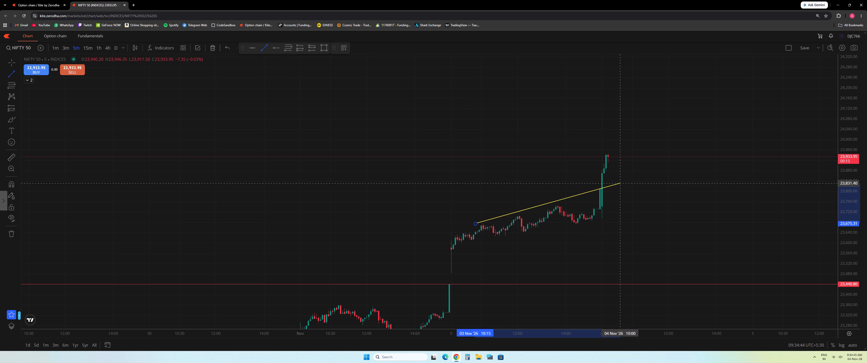
left_click(607, 194)
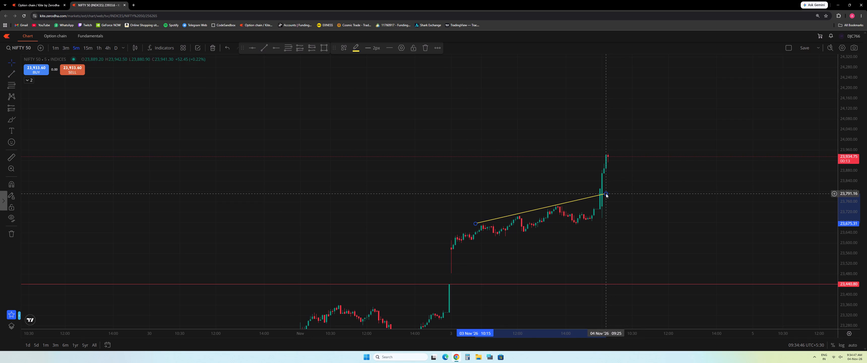
left_click_drag(476, 223, 475, 229)
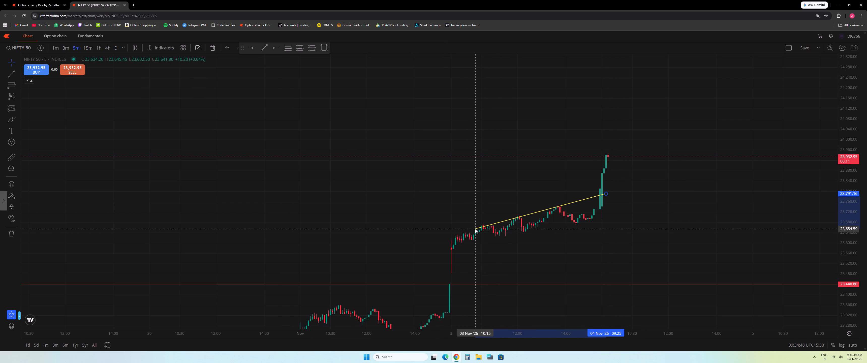
left_click_drag(475, 229, 473, 225)
left_click(415, 146)
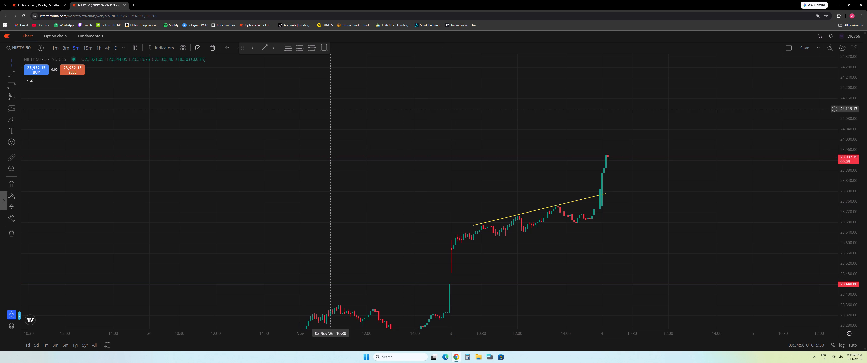
Draw a second trend line under the 3 November swing lows, from 10:05 near 23,609 to 4 November 09:25 near 23,688.
left_click(264, 47)
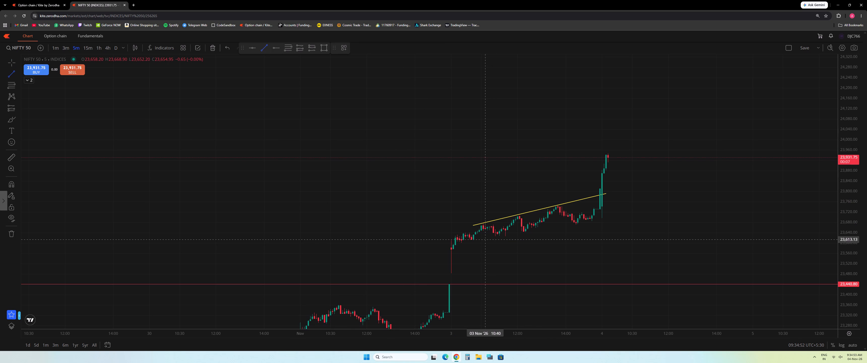
left_click(472, 240)
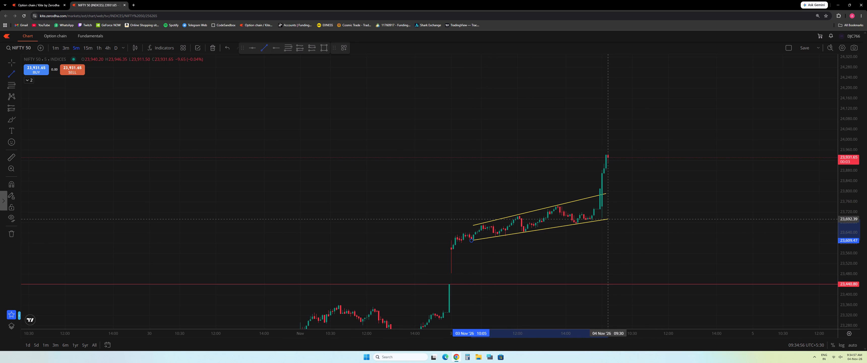
left_click(605, 220)
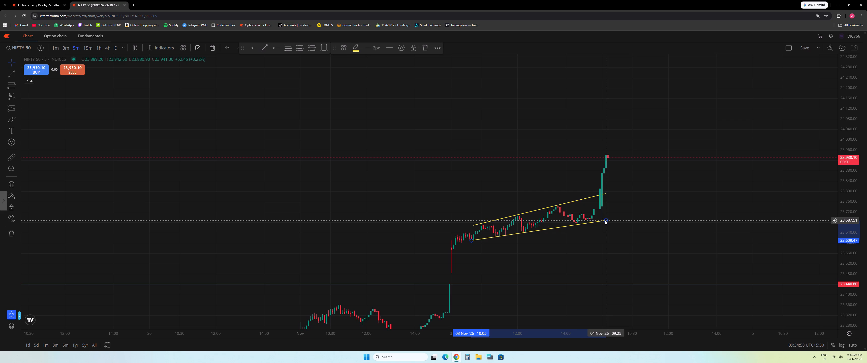
left_click(471, 240)
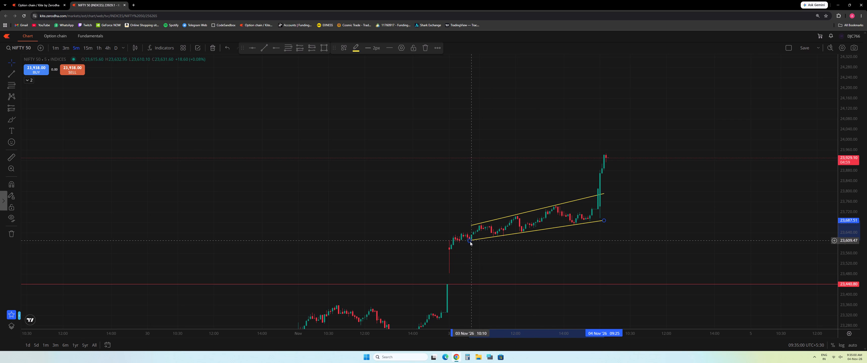
left_click(447, 152)
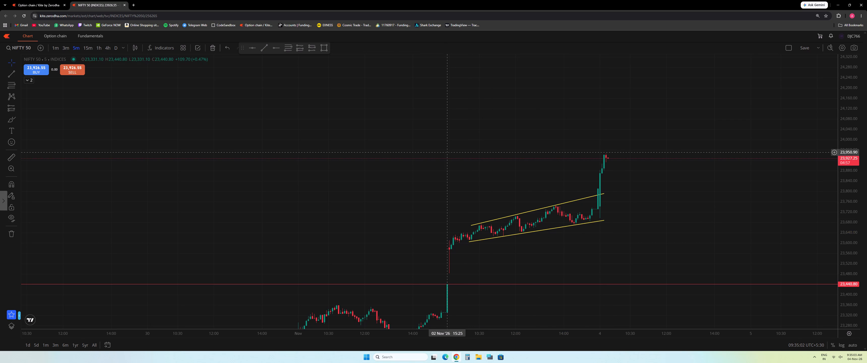
Move the upper trend line's starting point slightly earlier and lower so it fits the swing highs above the lower line's start.
left_click_drag(471, 225, 469, 226)
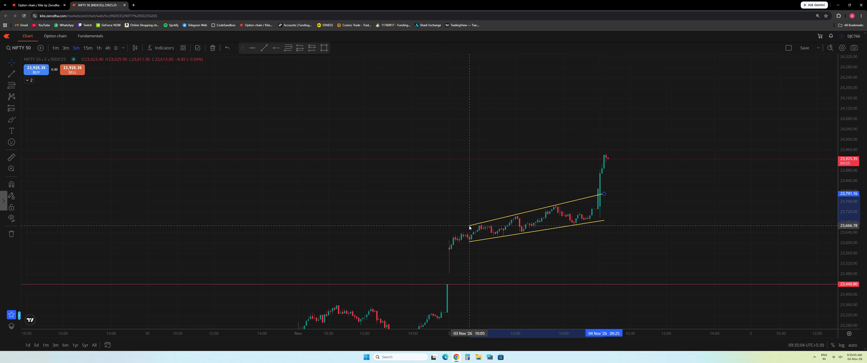
left_click_drag(469, 226, 468, 227)
left_click(416, 176)
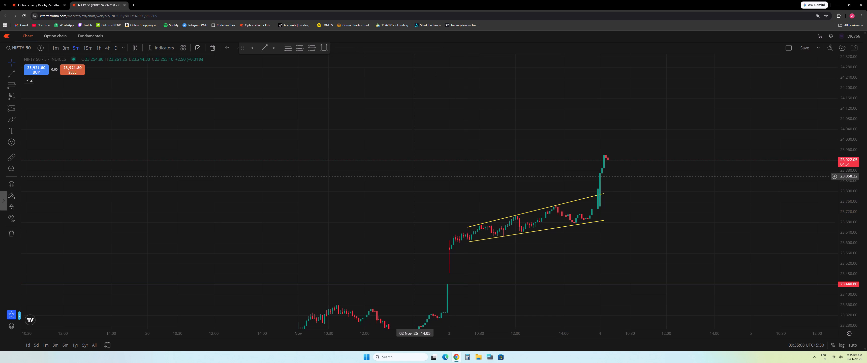
Examine the breakout from the new channel on the 3-minute, 1-minute and 5-minute intervals.
scroll(425, 170, "up", 2)
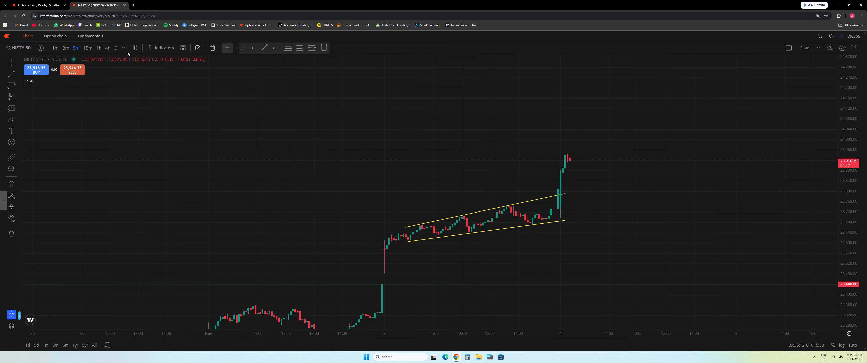
left_click(65, 48)
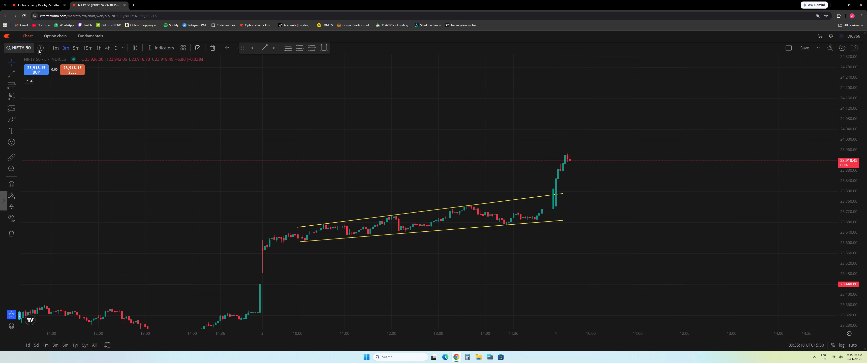
left_click(54, 45)
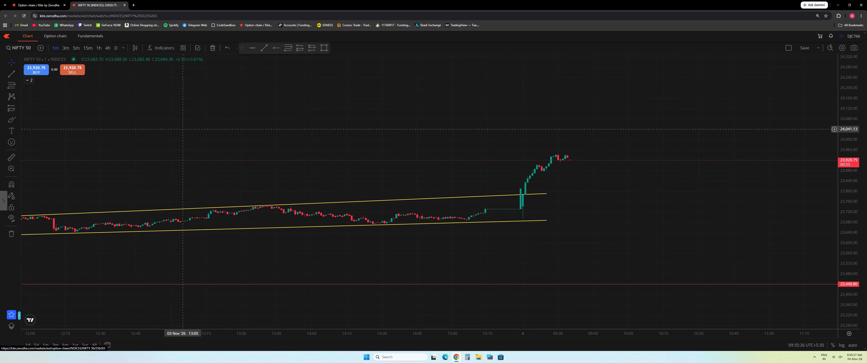
scroll(221, 127, "down", 1)
left_click(73, 49)
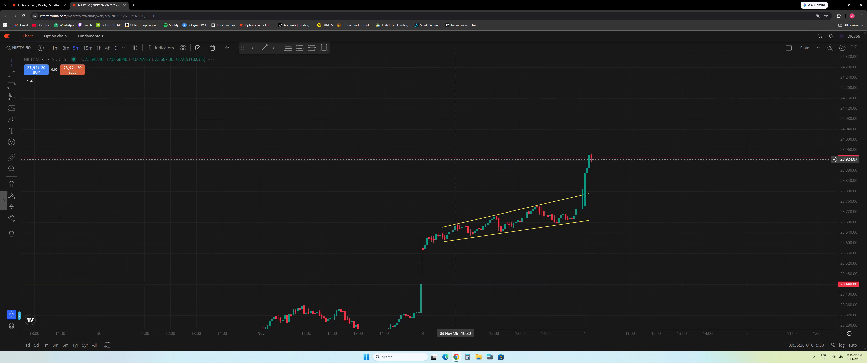
left_click(344, 166)
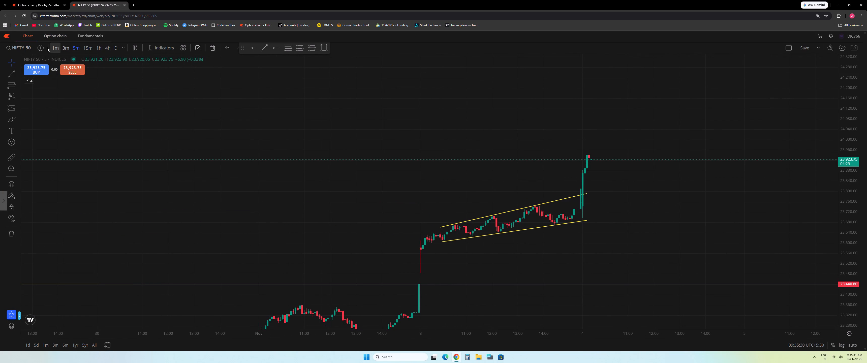
Remove the SuperTrend indicator from the chart.
left_click(29, 80)
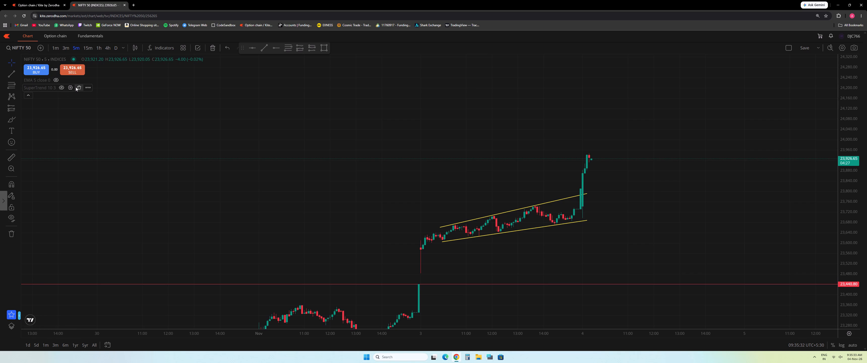
left_click(76, 87)
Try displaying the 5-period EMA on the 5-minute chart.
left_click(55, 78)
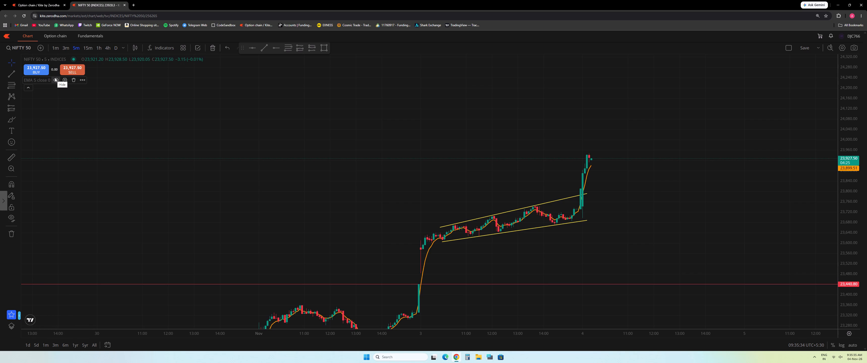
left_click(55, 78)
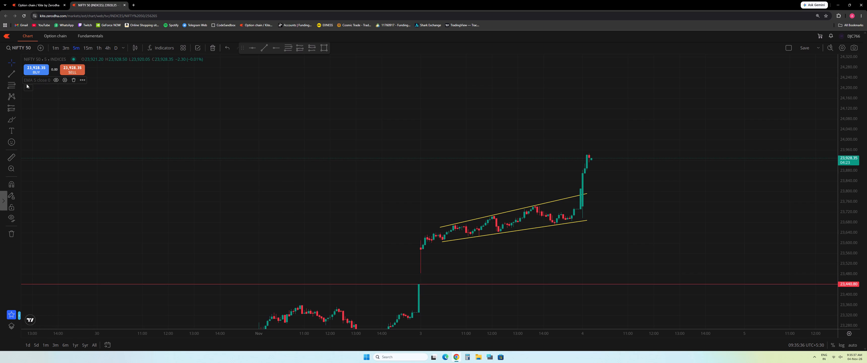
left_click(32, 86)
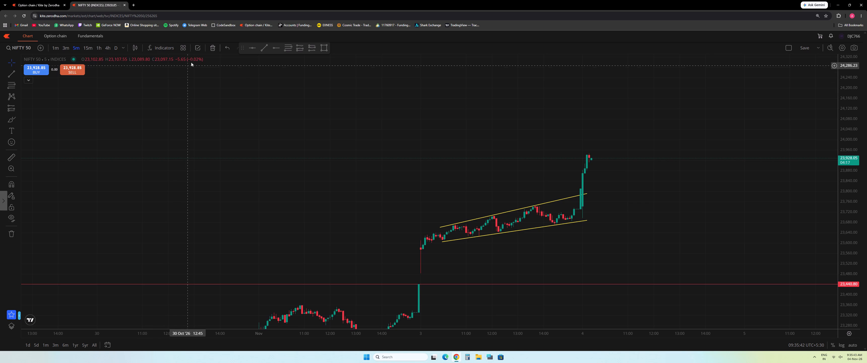
Save the current chart setup as the default layout.
left_click(199, 47)
On the daily interval, place a horizontal line at the top of the 3 November candle, at about 23,811.
left_click(54, 48)
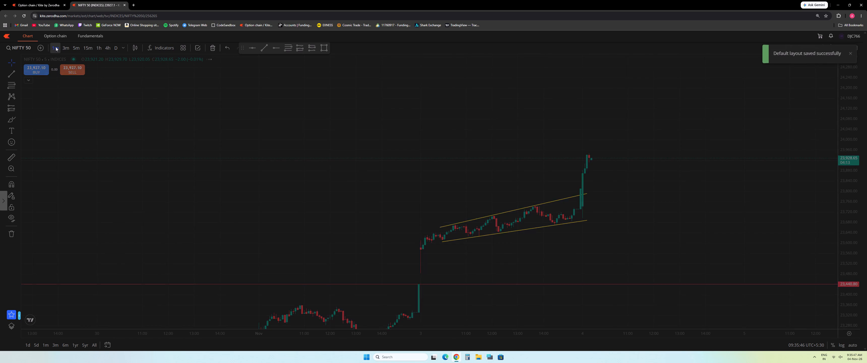
left_click_drag(854, 218, 852, 149)
scroll(770, 154, "up", 2)
left_click_drag(660, 190, 748, 176)
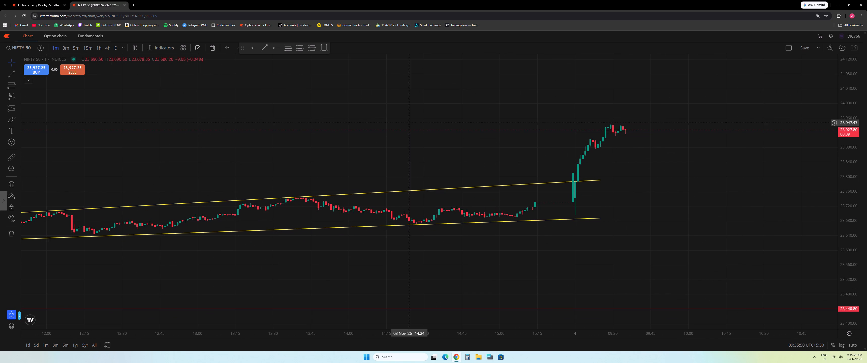
left_click(118, 47)
scroll(630, 207, "up", 7)
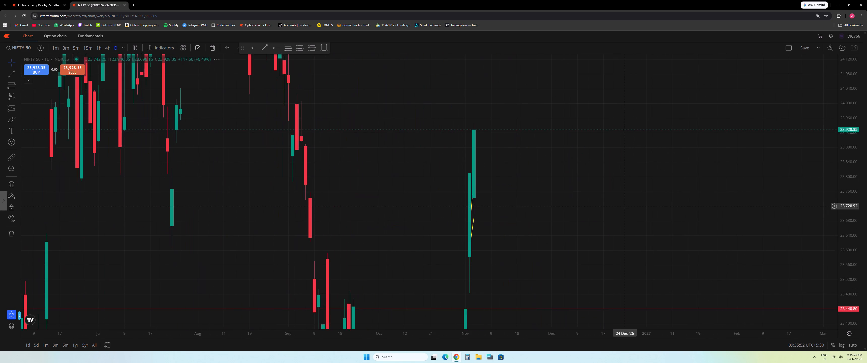
scroll(628, 206, "up", 4)
left_click_drag(474, 200, 566, 198)
left_click(253, 48)
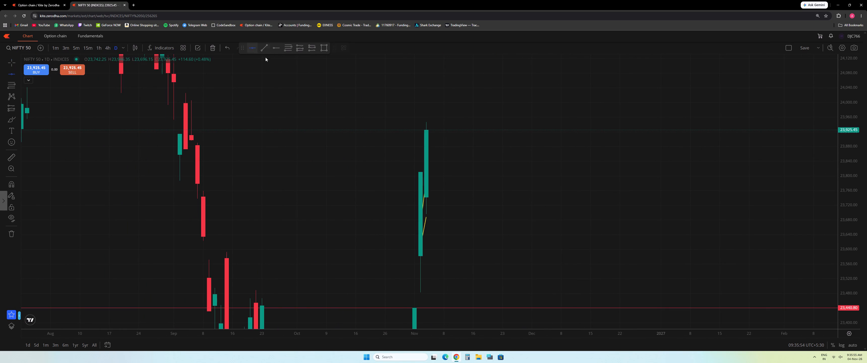
left_click(401, 172)
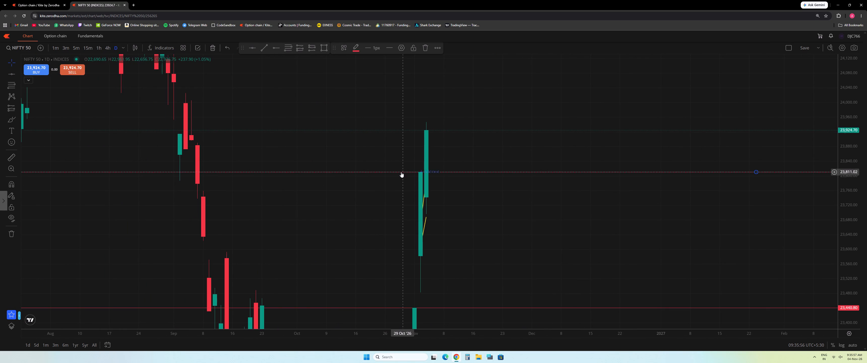
Set the new horizontal line's price coordinate to 23810.85, matching the 3 November daily candle.
left_click(417, 223)
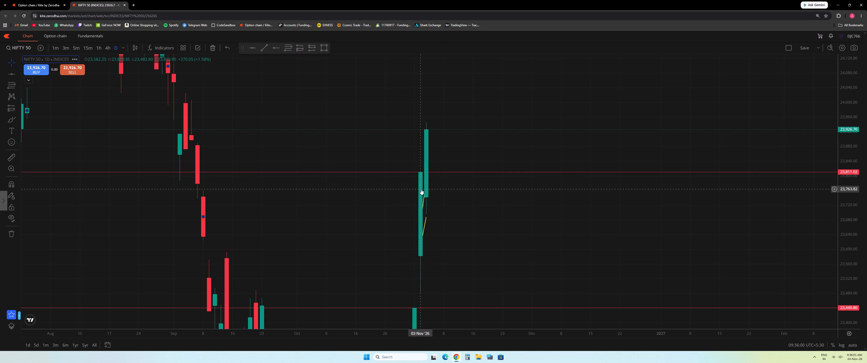
left_click(460, 171)
left_click(403, 49)
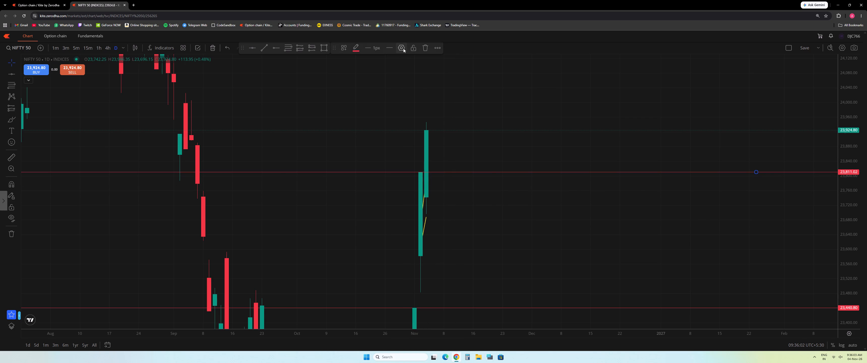
key("2")
type("380")
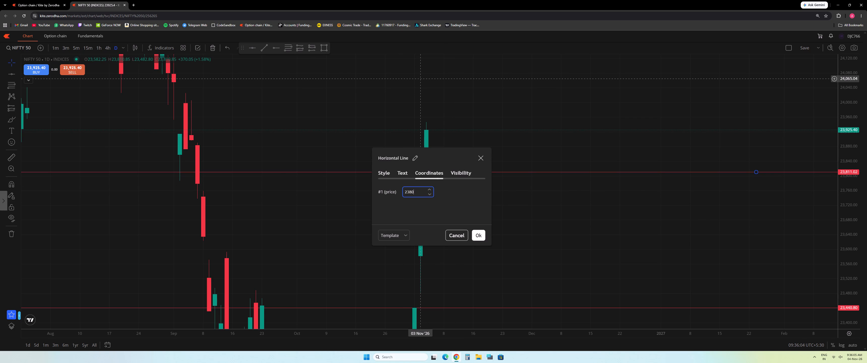
key("BackSpace")
key("1")
key("0")
key("period")
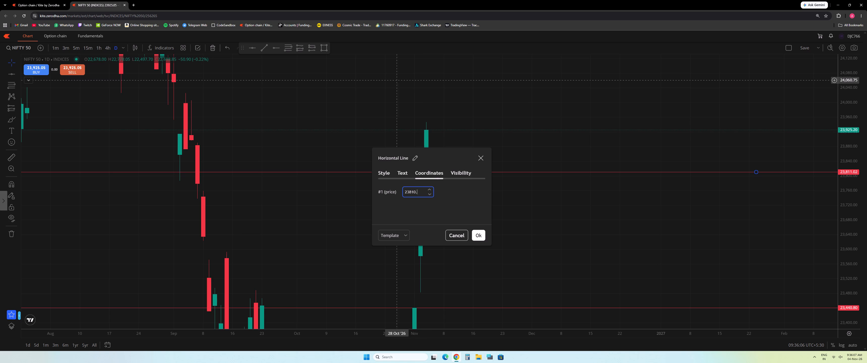
left_click_drag(433, 160, 580, 163)
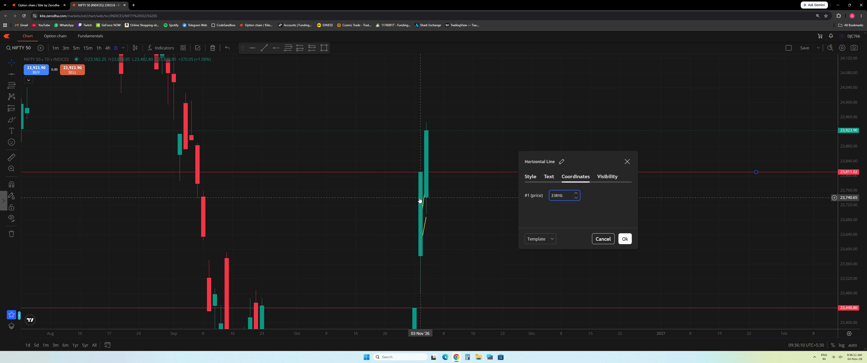
type("85")
left_click(482, 277)
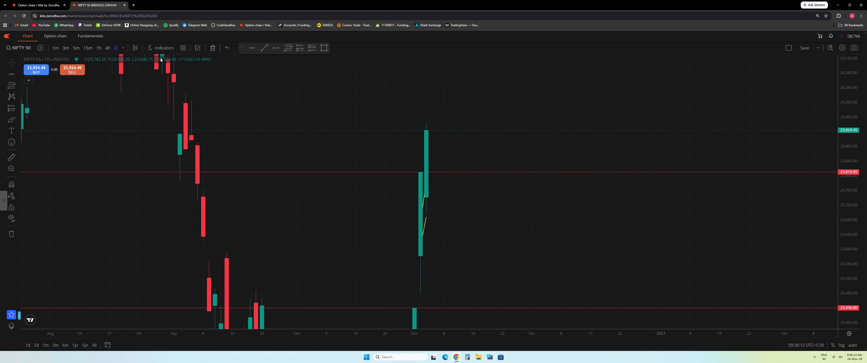
Compare the 4 November breakout on the 5-minute, 3-minute and 1-minute intervals, returning to the 5-minute chart.
left_click(77, 45)
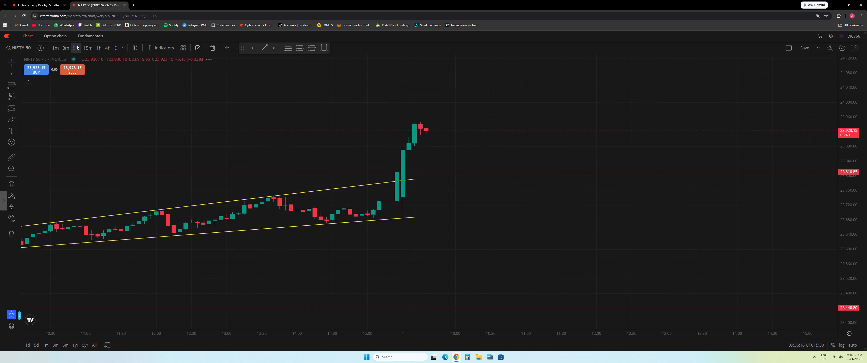
left_click_drag(77, 45, 73, 45)
left_click(64, 46)
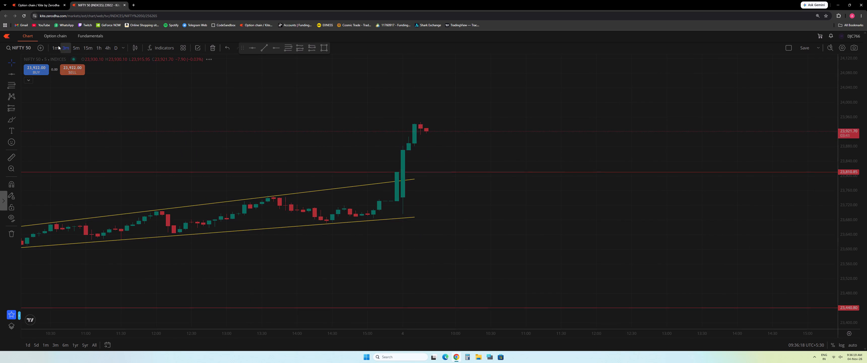
left_click(54, 45)
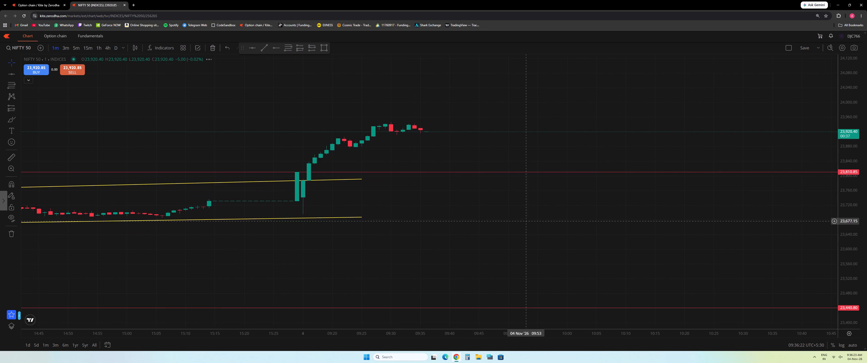
scroll(509, 224, "down", 6)
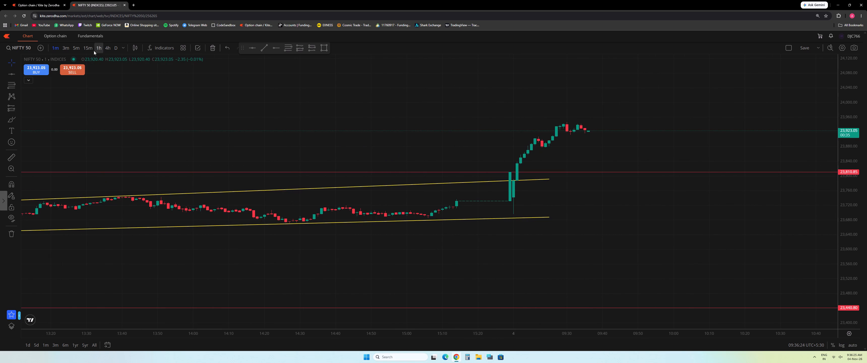
left_click(75, 47)
scroll(751, 263, "up", 5)
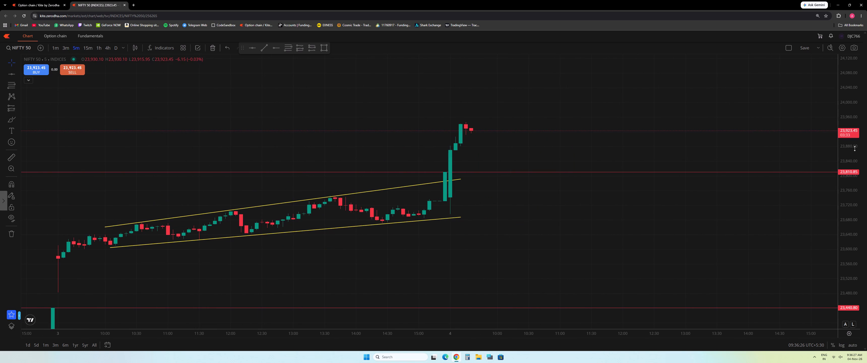
left_click_drag(846, 104, 848, 170)
left_click(409, 134)
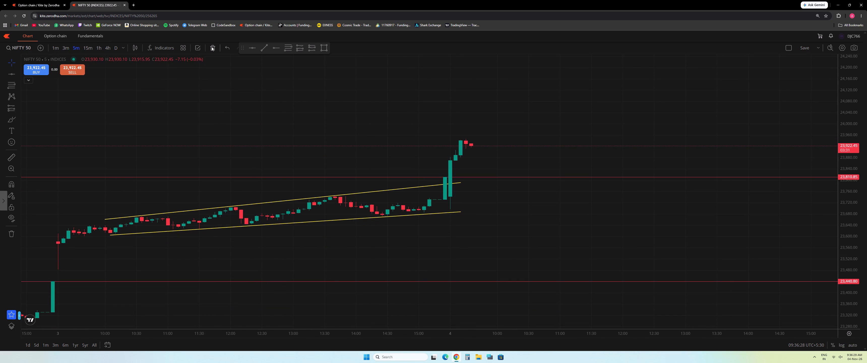
Save the current chart setup as the default layout and reload the chart page.
left_click(198, 48)
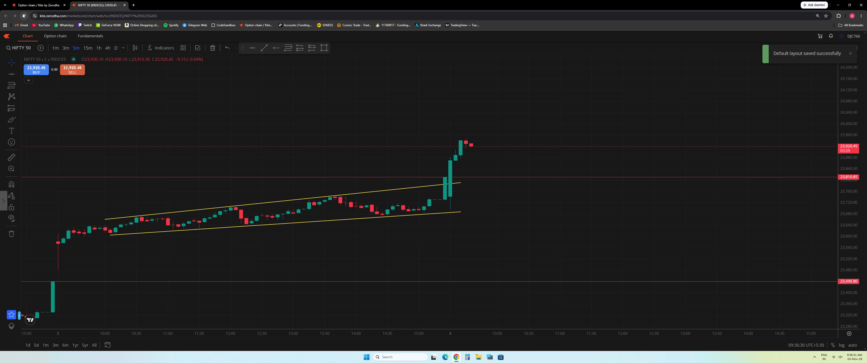
left_click(22, 13)
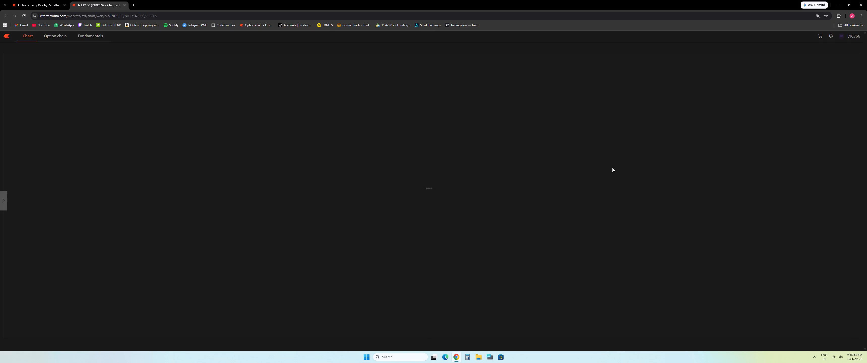
On the 1-minute interval, place a horizontal ray under the 09:31 candle of 4 November, at about 23,911.5.
left_click_drag(742, 190, 441, 268)
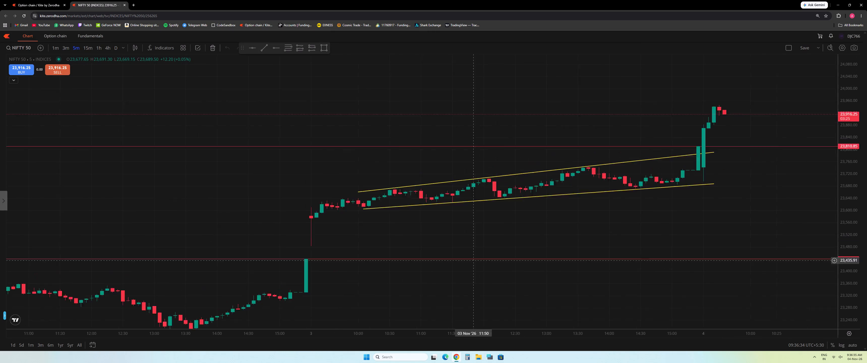
left_click_drag(441, 268, 367, 271)
left_click(55, 45)
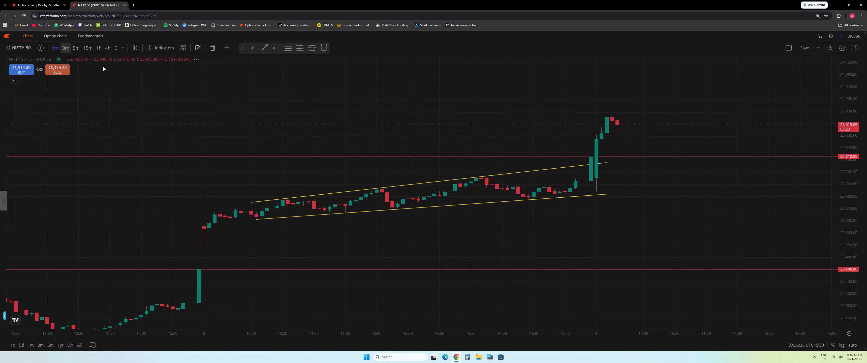
left_click_drag(841, 227, 843, 145)
left_click_drag(778, 110, 776, 114)
left_click_drag(688, 190, 601, 265)
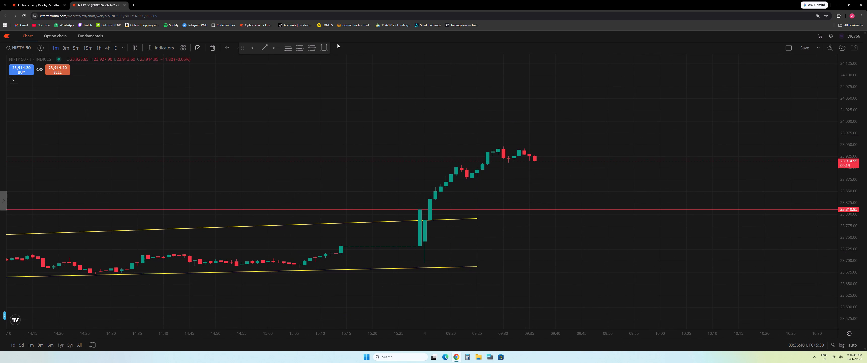
left_click(276, 48)
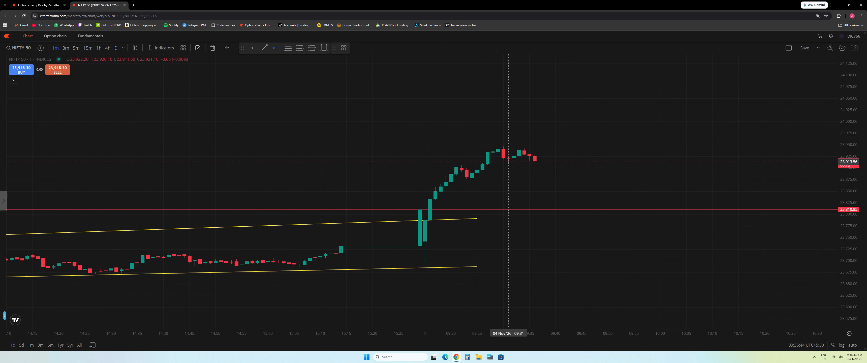
left_click(509, 162)
left_click(514, 95)
left_click(596, 161)
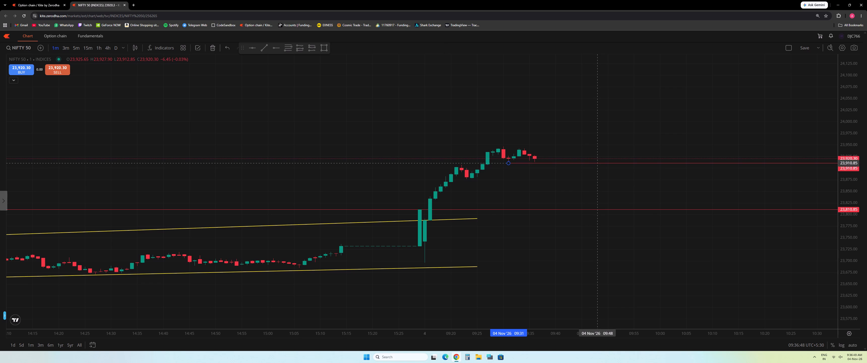
left_click(595, 111)
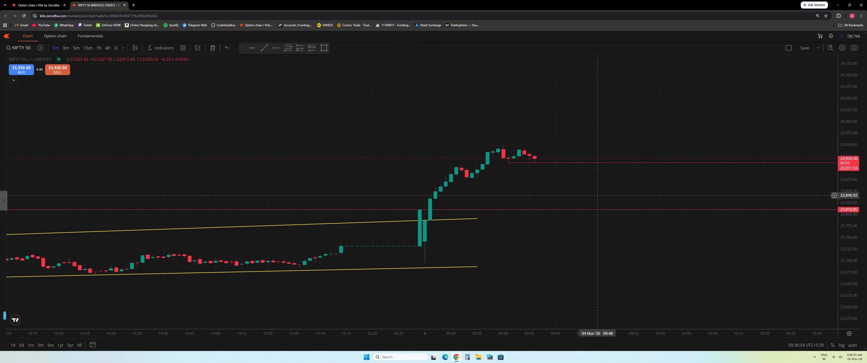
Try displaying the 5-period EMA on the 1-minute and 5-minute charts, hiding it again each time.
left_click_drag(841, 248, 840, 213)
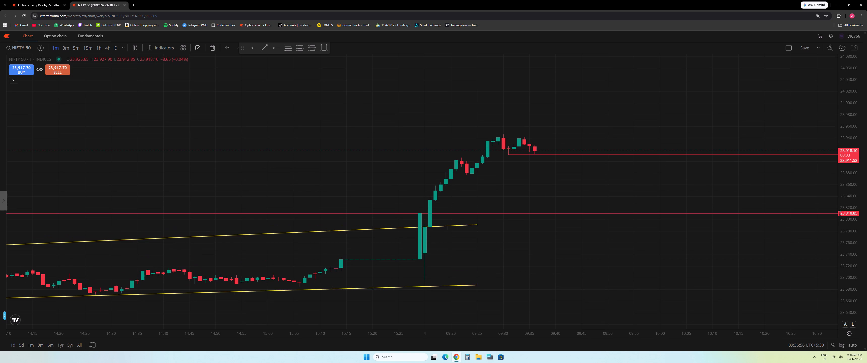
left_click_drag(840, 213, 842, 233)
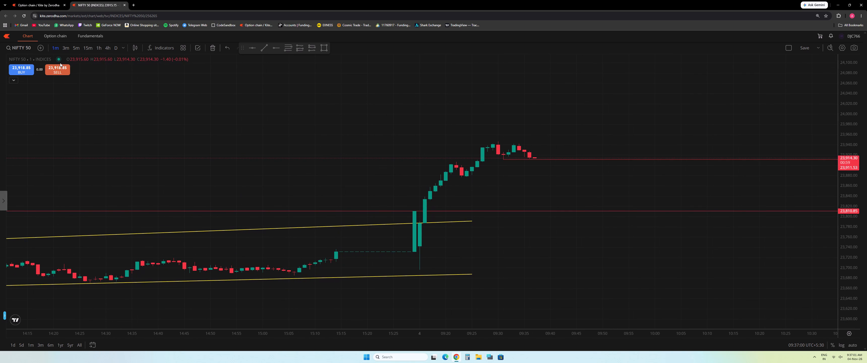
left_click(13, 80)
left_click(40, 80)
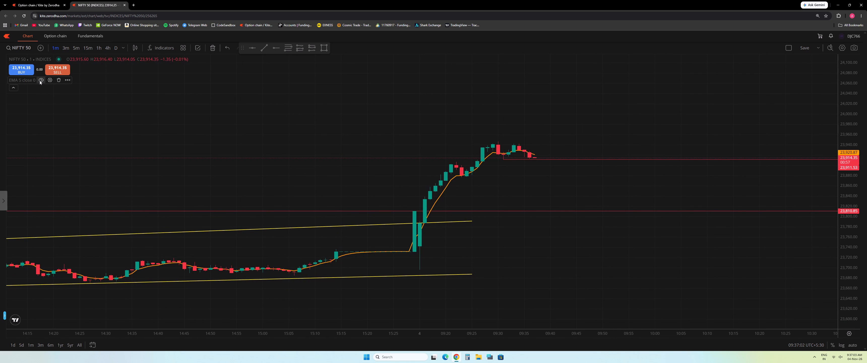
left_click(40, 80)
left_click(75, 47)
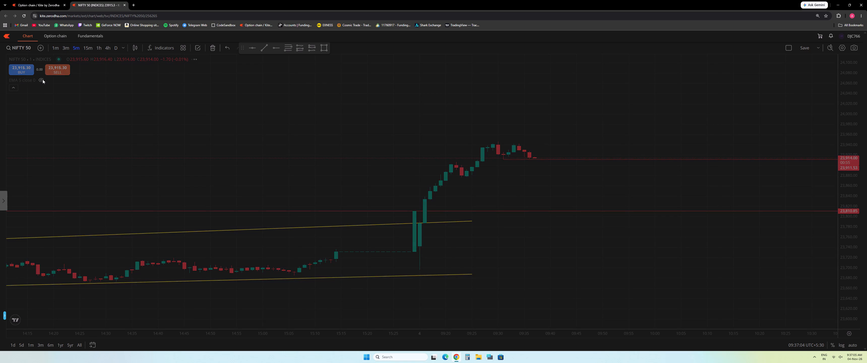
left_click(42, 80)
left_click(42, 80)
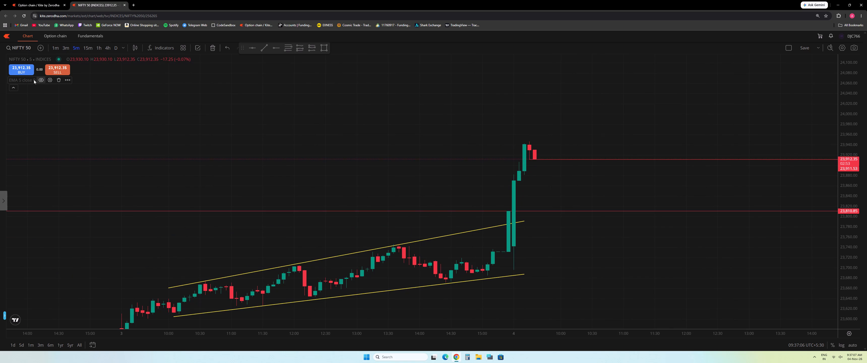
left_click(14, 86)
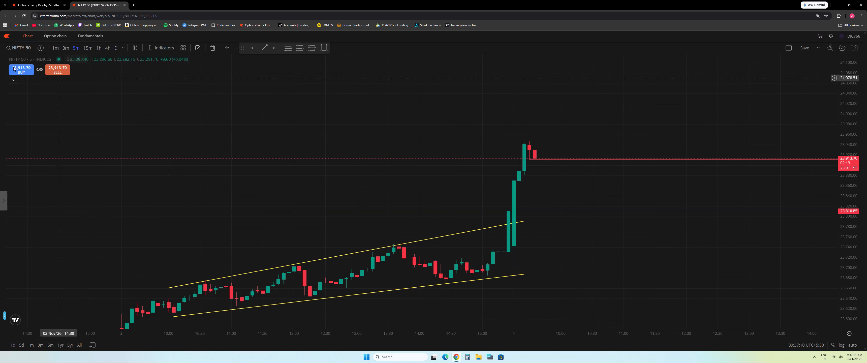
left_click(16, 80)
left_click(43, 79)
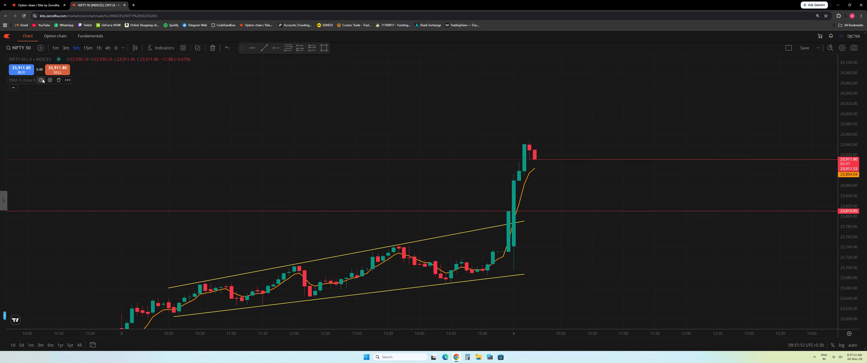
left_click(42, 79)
Switch to the 1-minute interval, save the setup as the default layout and reload the chart page.
left_click(53, 48)
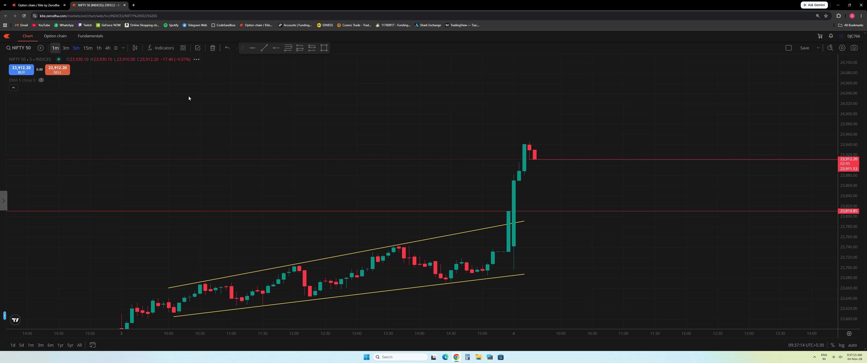
scroll(666, 240, "down", 1)
left_click_drag(848, 244, 852, 196)
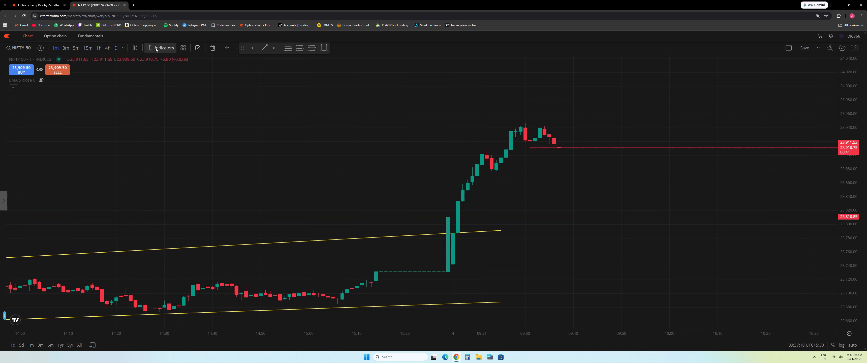
left_click(197, 45)
left_click(24, 14)
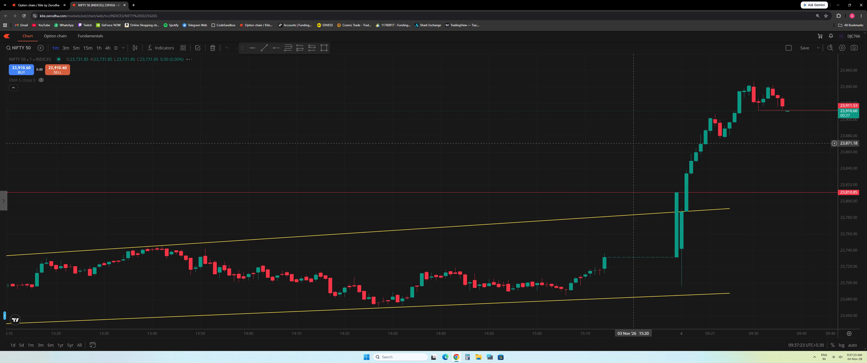
Examine how the 1-minute candles of 4 November behave around the 23,911.53 ray after the open.
left_click_drag(641, 139, 410, 153)
left_click_drag(573, 130, 393, 161)
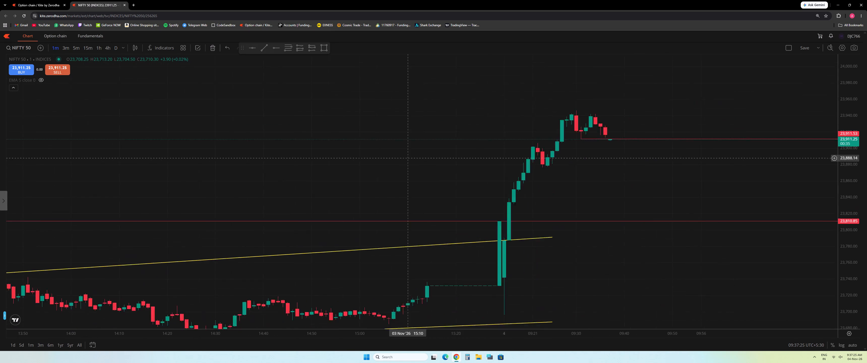
left_click_drag(393, 161, 301, 171)
scroll(636, 200, "up", 2)
left_click_drag(473, 195, 549, 206)
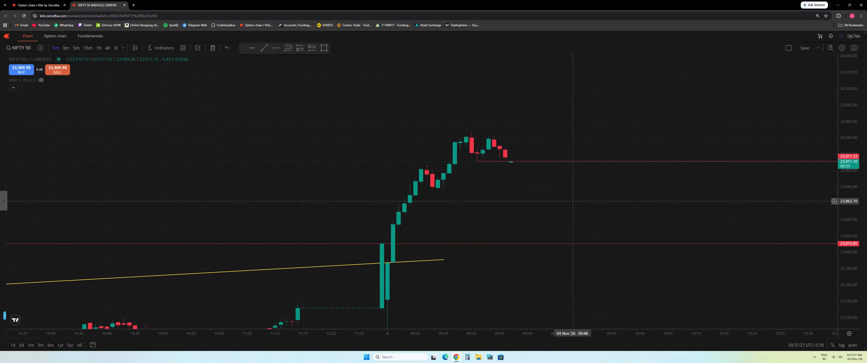
left_click_drag(849, 215, 852, 178)
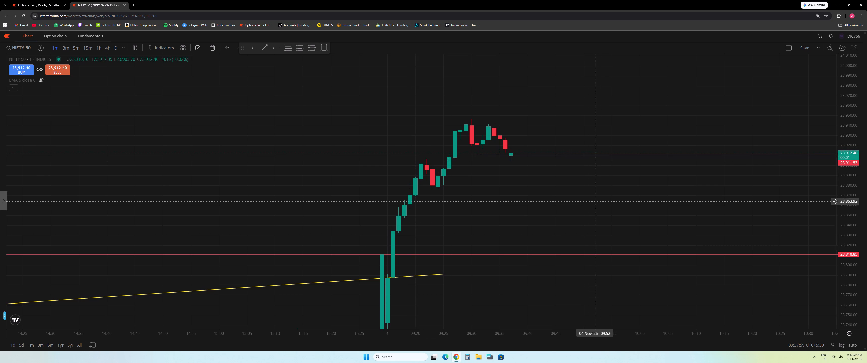
left_click_drag(593, 201, 570, 230)
scroll(565, 222, "down", 1)
scroll(564, 223, "up", 1)
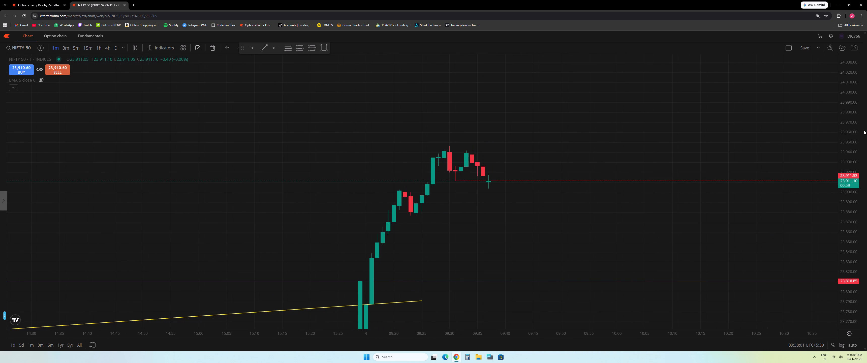
left_click_drag(854, 111, 854, 130)
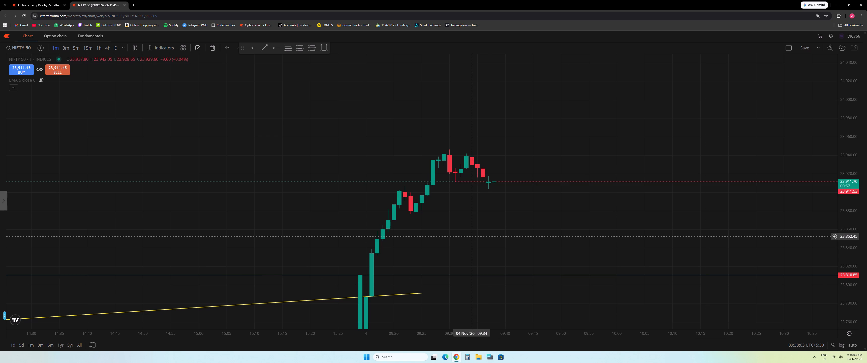
Draw a rectangle zone from the 09:23 candle of 4 November to 09:53, with its top at about 23,900.
left_click(324, 46)
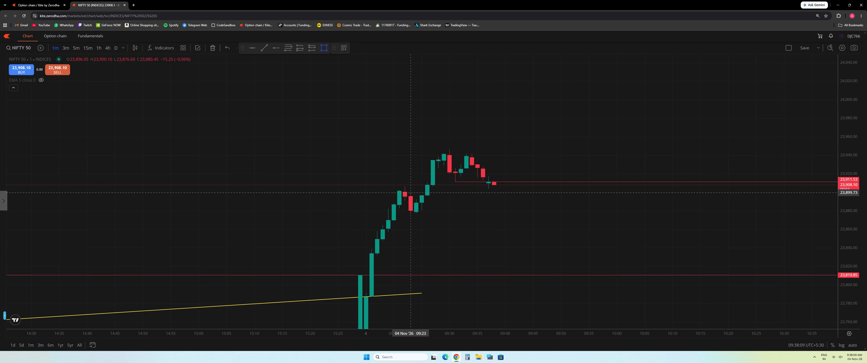
left_click(411, 193)
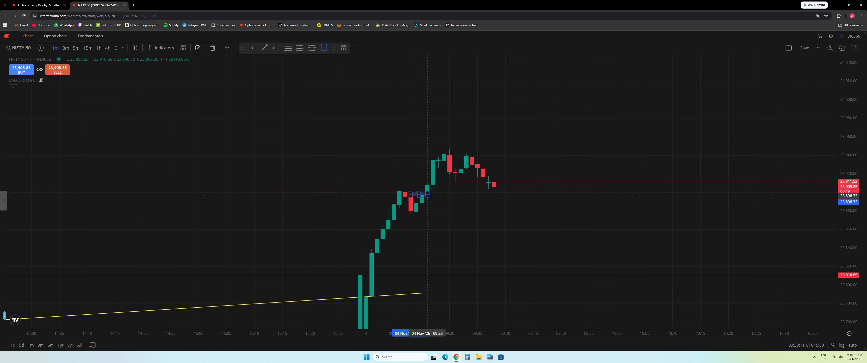
left_click(579, 215)
left_click(544, 250)
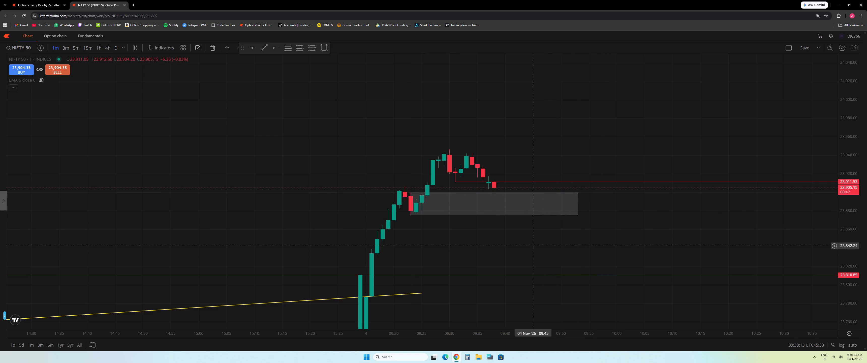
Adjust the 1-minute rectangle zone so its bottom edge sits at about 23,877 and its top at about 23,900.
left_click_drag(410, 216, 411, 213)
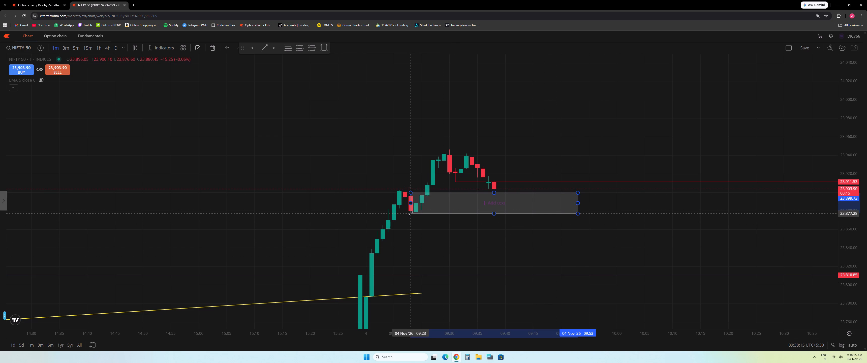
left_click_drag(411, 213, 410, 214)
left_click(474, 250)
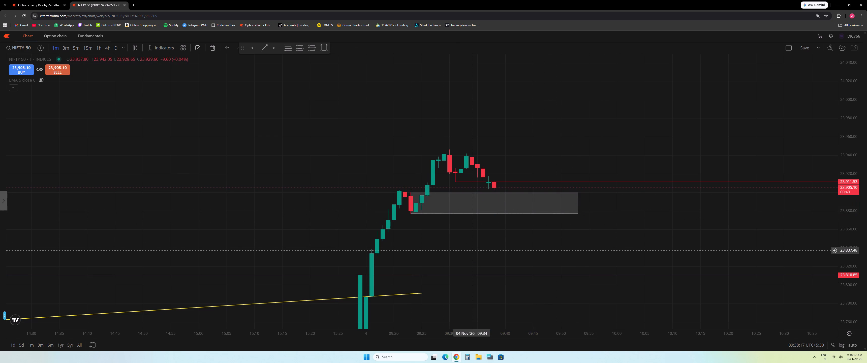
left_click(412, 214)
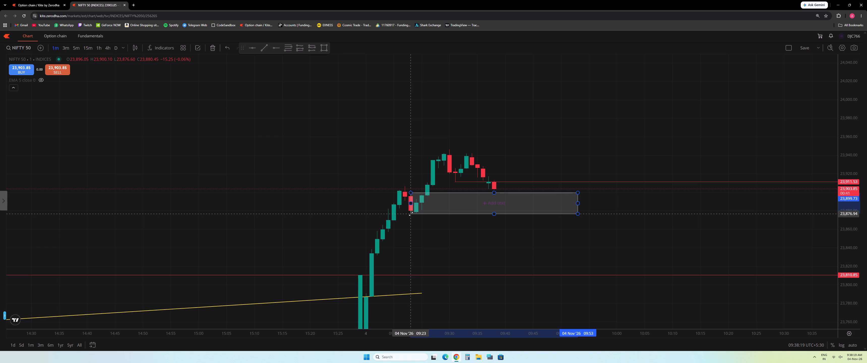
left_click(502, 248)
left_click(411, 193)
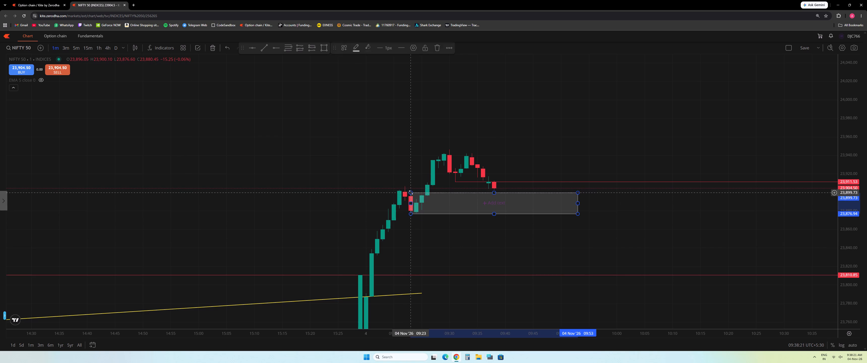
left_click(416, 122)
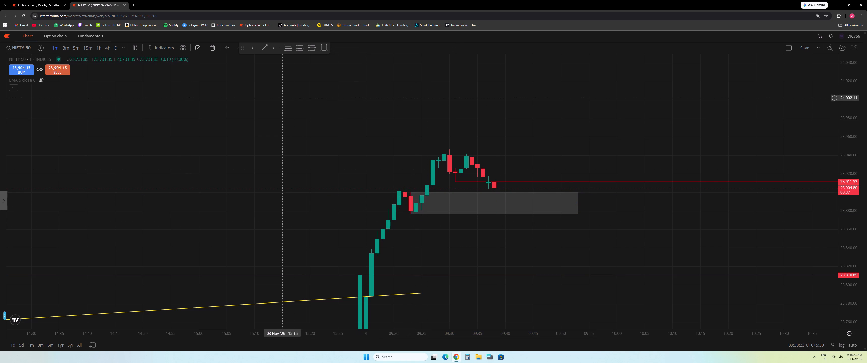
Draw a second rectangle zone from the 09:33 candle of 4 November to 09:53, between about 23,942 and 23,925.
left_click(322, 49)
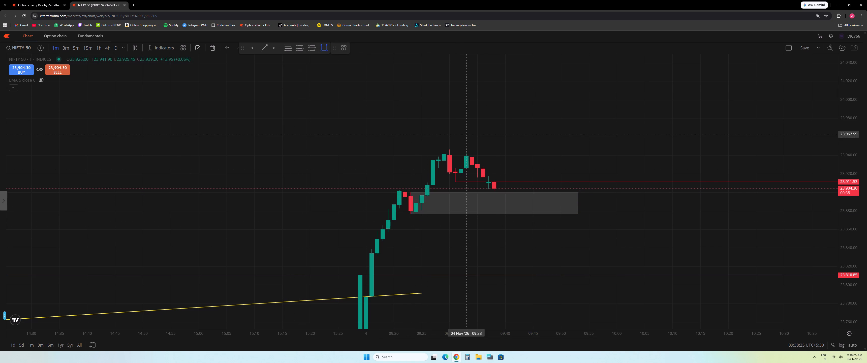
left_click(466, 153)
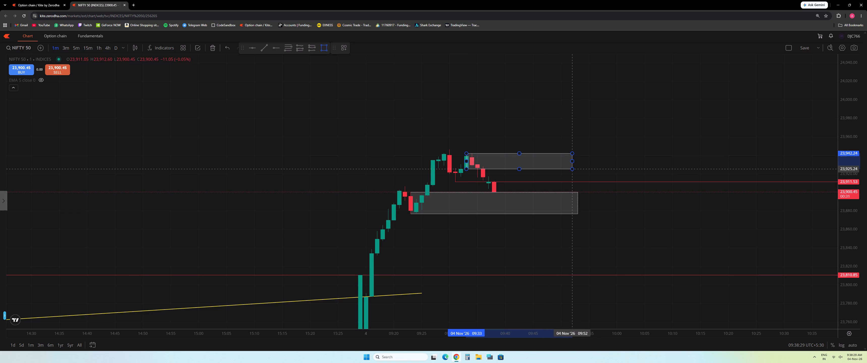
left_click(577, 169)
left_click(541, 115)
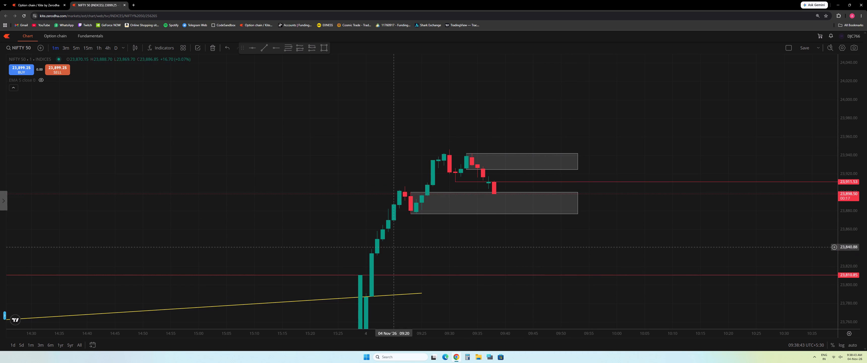
Compare the breakout, channel and both rectangle zones across the 5-minute, 3-minute and 1-minute intervals.
left_click_drag(507, 251, 505, 231)
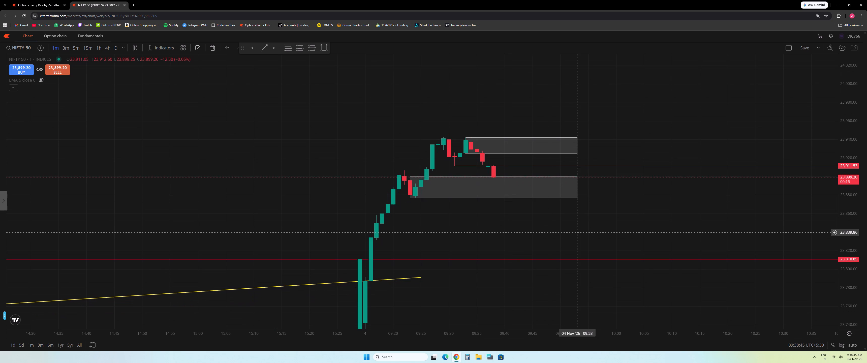
left_click(76, 48)
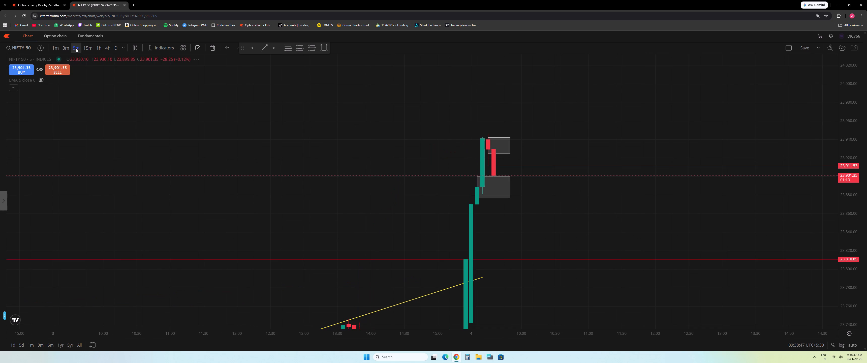
scroll(548, 219, "up", 4)
left_click_drag(458, 218, 620, 36)
left_click_drag(854, 77, 836, 264)
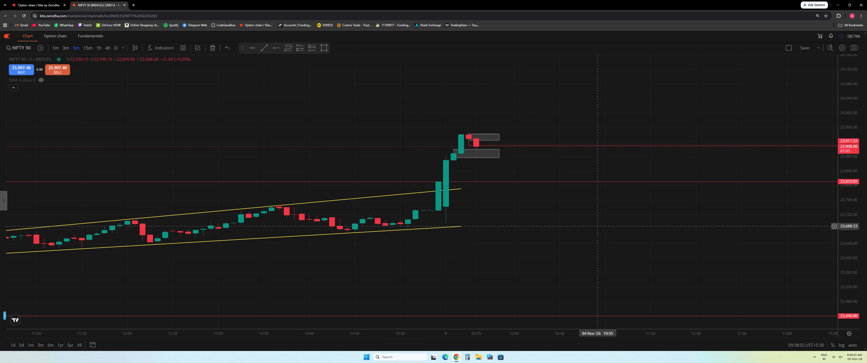
left_click(66, 48)
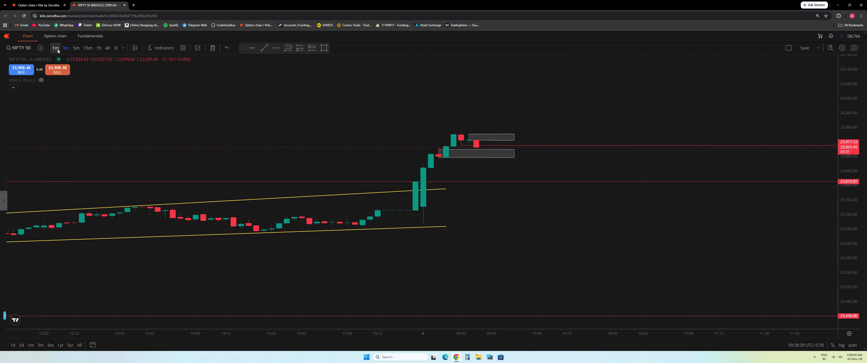
left_click(57, 49)
scroll(631, 238, "down", 7)
left_click_drag(852, 256, 852, 217)
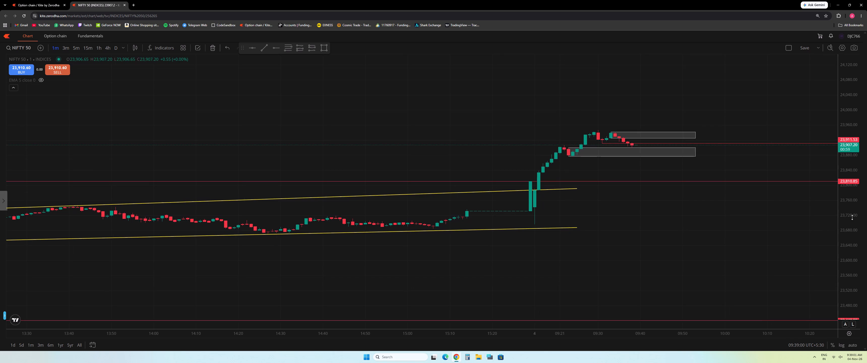
left_click_drag(852, 217, 848, 190)
left_click(74, 49)
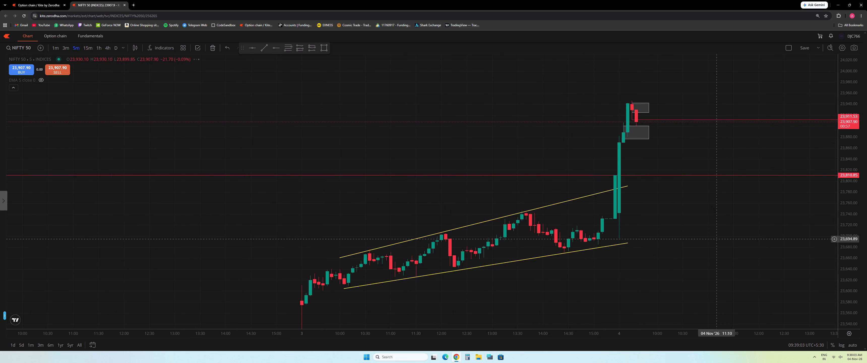
scroll(719, 238, "down", 1)
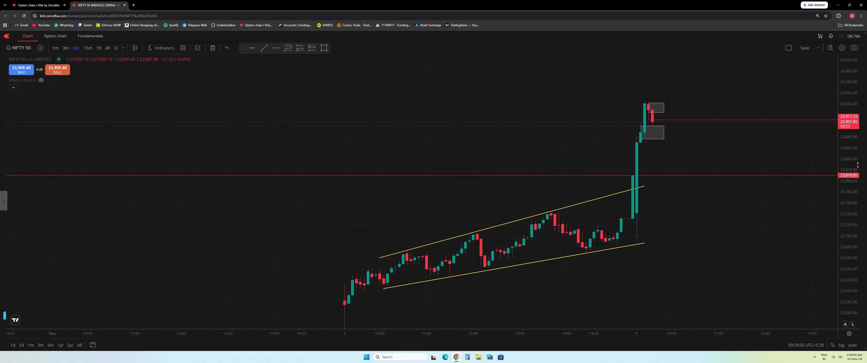
left_click_drag(858, 165, 850, 260)
scroll(686, 266, "up", 1)
left_click_drag(644, 270, 611, 267)
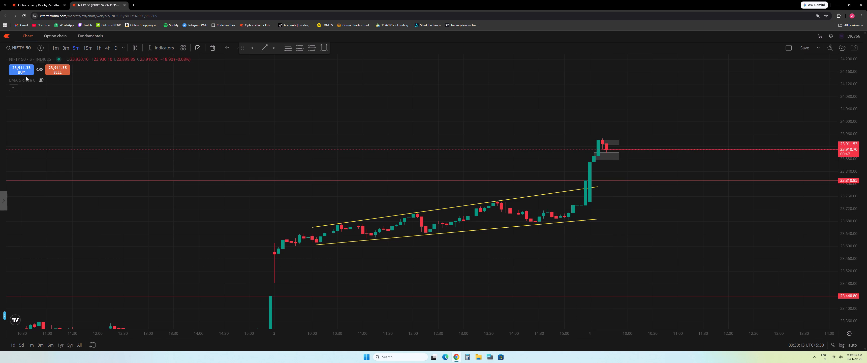
Toggle the 5-period EMA's visibility on and back off, and collapse the indicator legend.
left_click(42, 80)
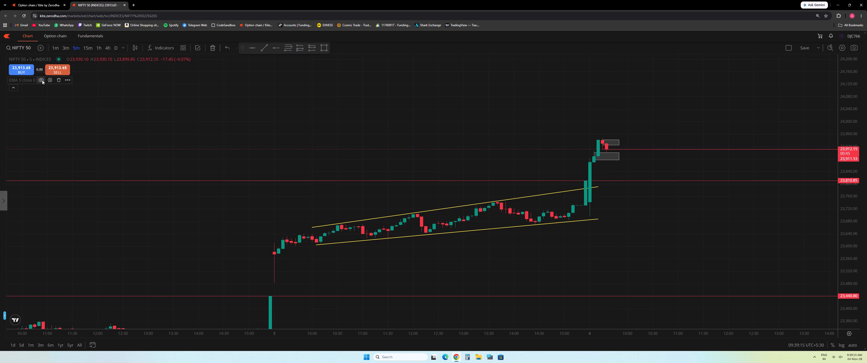
left_click(42, 80)
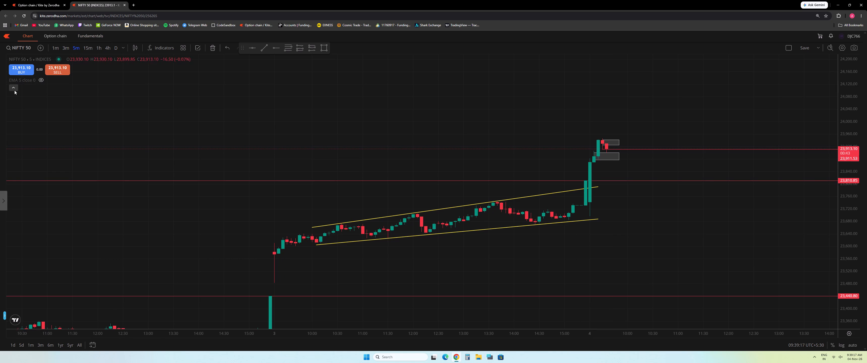
left_click(14, 87)
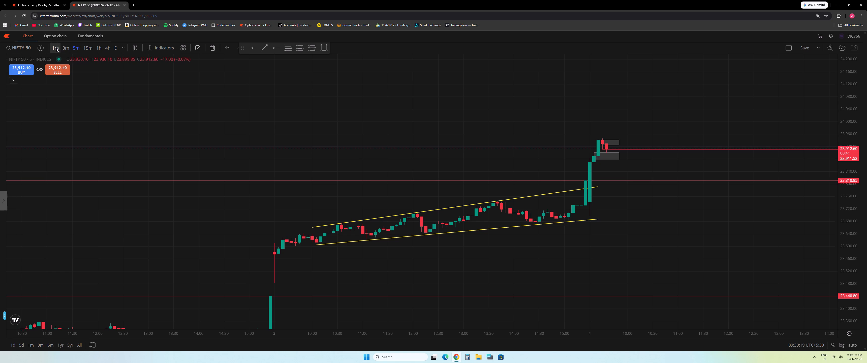
Examine the latest candles around the 23,911.53 ray and the two zones on the 1-minute and 5-minute intervals.
left_click(56, 47)
left_click_drag(848, 266, 851, 166)
left_click_drag(698, 251, 675, 275)
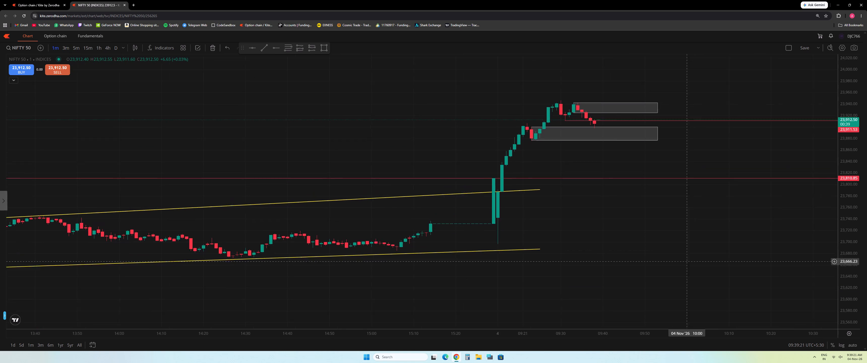
left_click_drag(675, 275, 625, 314)
left_click_drag(839, 278, 842, 245)
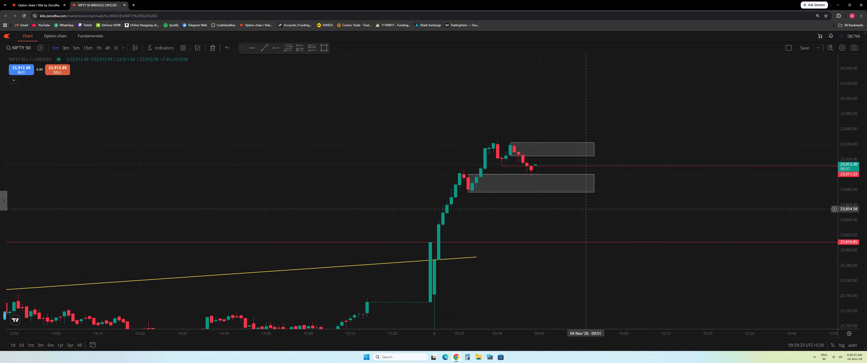
scroll(586, 208, "up", 1)
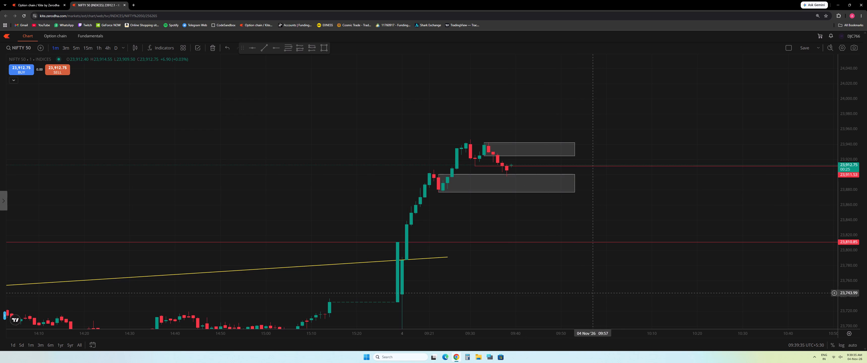
left_click_drag(585, 303, 582, 283)
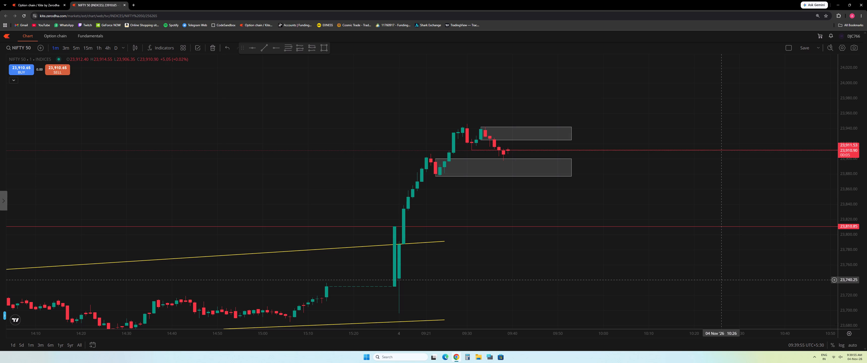
left_click(78, 49)
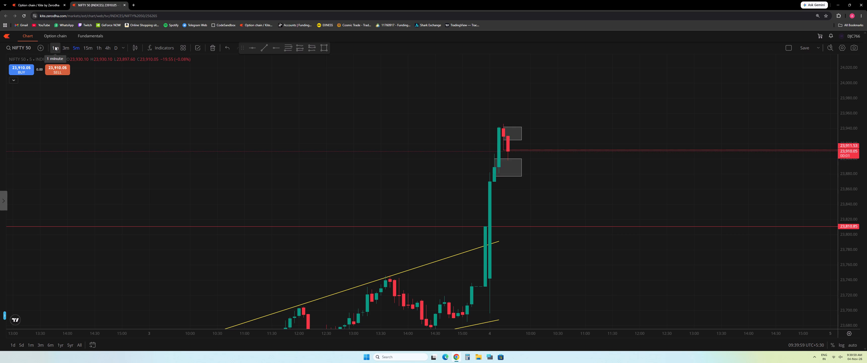
left_click(55, 46)
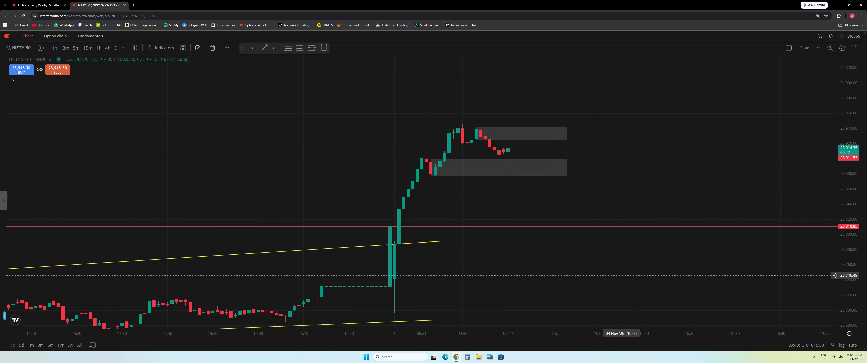
Delete both rectangle zones, the one starting at 09:33 and the one starting at 09:23, from the 1-minute chart.
left_click(526, 139)
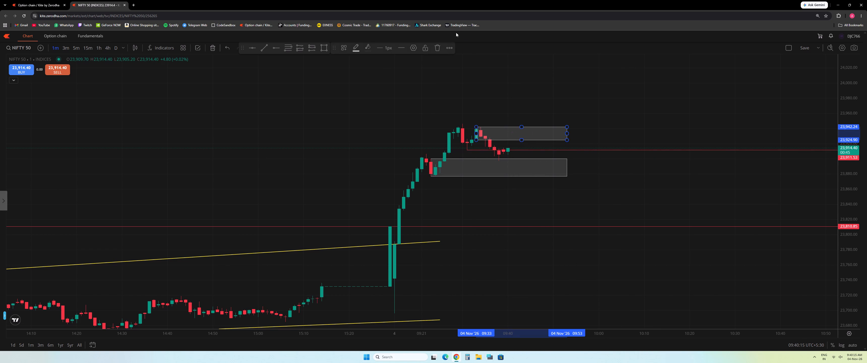
left_click(437, 52)
left_click(468, 176)
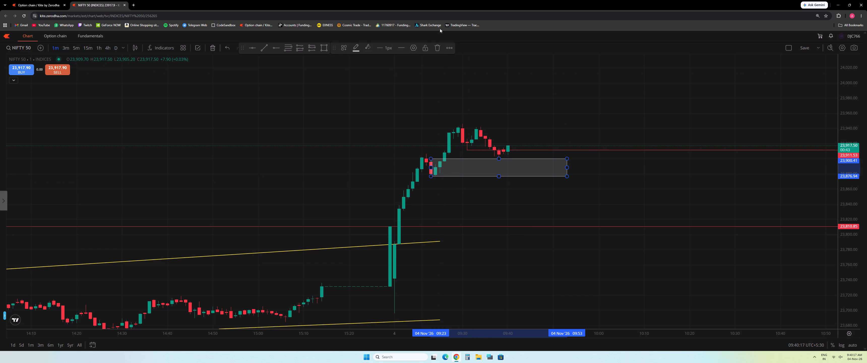
left_click(440, 47)
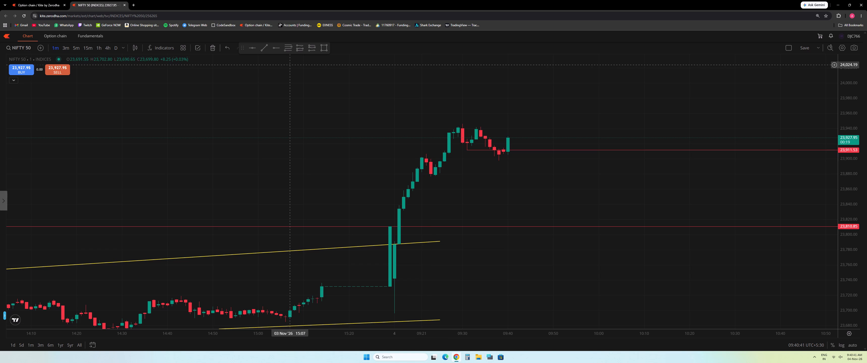
Draw a rectangle zone from the 09:23 candle of 4 November to 09:52, between about 23,900 and 23,876.
left_click(321, 46)
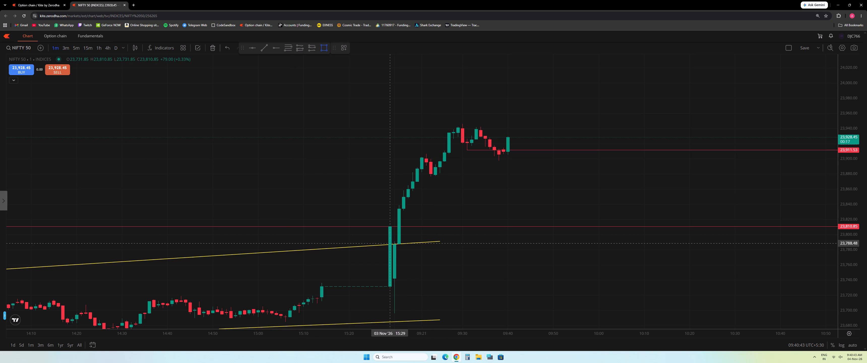
left_click(429, 159)
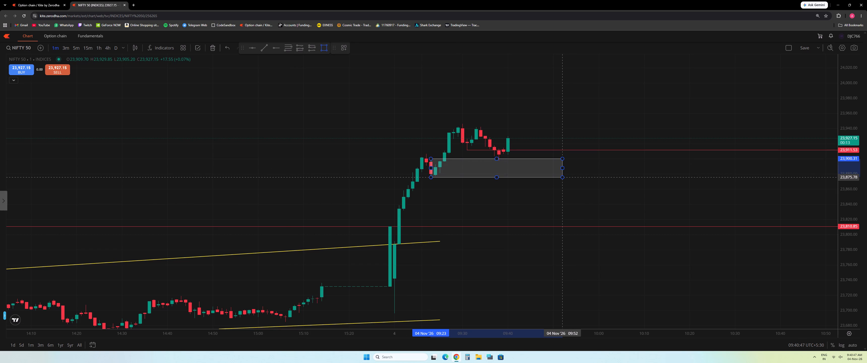
left_click(563, 177)
left_click(530, 209)
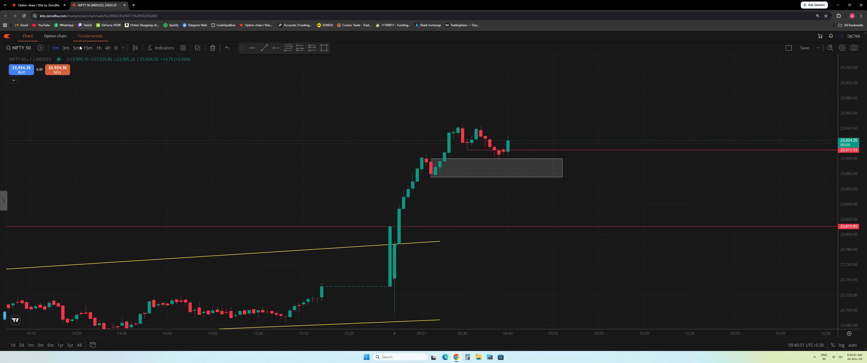
Examine the price move against the horizontal levels on the daily chart, and review the breakout on the 5-minute interval.
left_click(115, 49)
left_click_drag(854, 96, 858, 362)
left_click_drag(662, 144, 733, 114)
left_click_drag(844, 85, 866, 246)
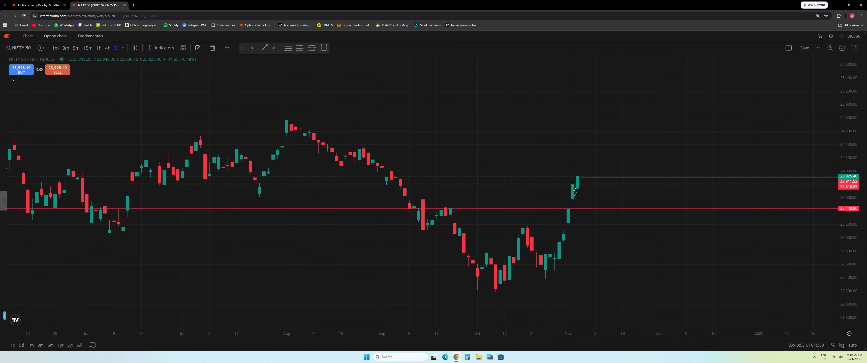
left_click_drag(866, 246, 864, 195)
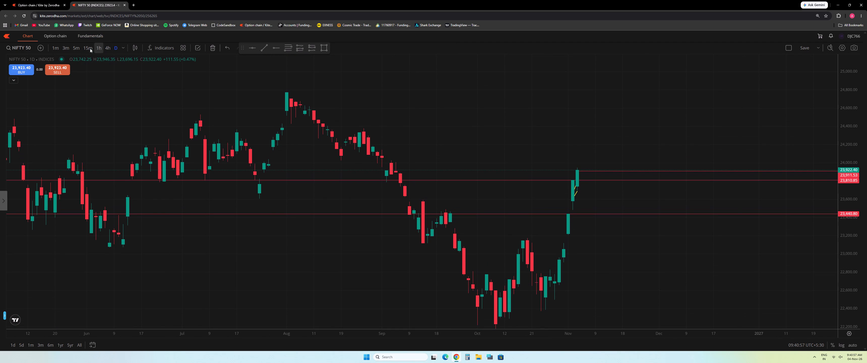
left_click(74, 47)
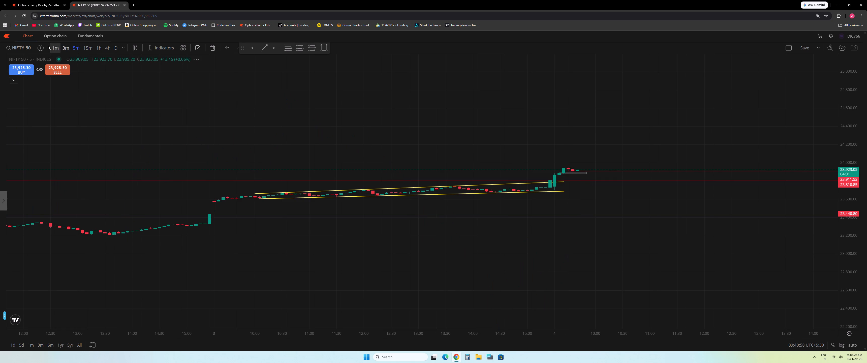
left_click_drag(842, 291, 843, 35)
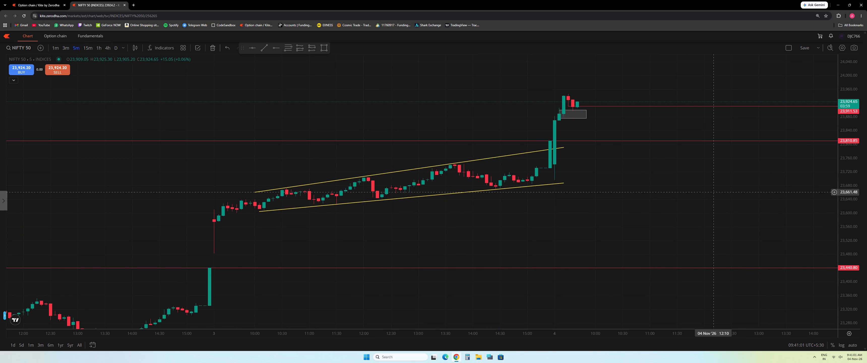
Place a horizontal ray at 23,945.65 from the 09:30 candle of 4 November, near the breakout high on the 5-minute chart.
scroll(595, 206, "up", 3)
left_click_drag(602, 198, 579, 277)
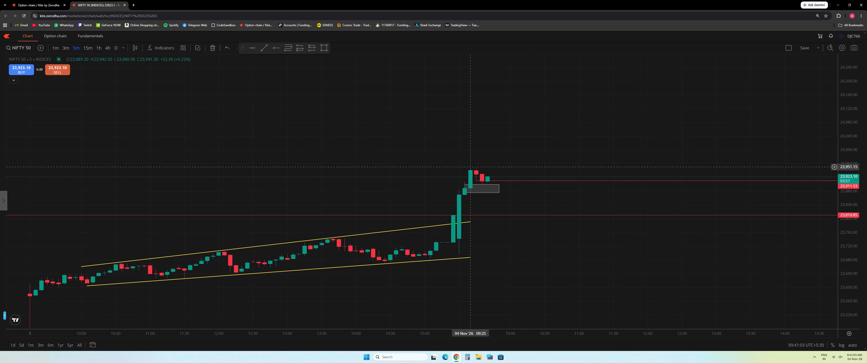
left_click(251, 49)
left_click(277, 50)
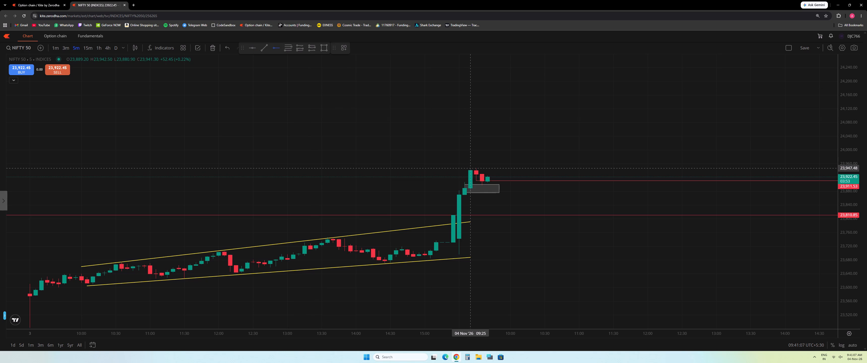
left_click(476, 169)
left_click(340, 144)
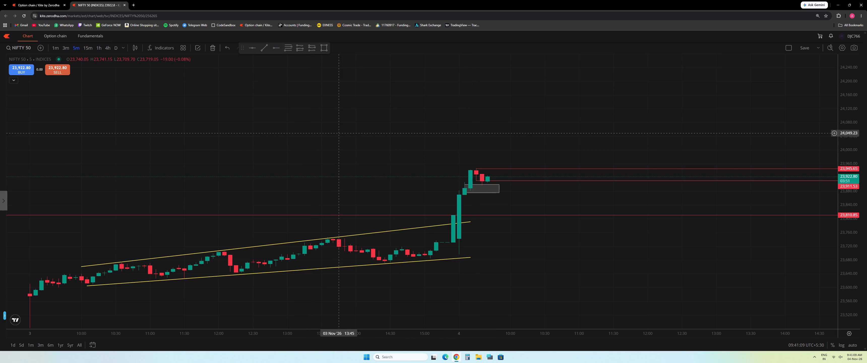
On the 1-minute interval, measure the price range from about 23,868 at 09:42 up to about 23,903, and clear the measurement.
left_click(55, 48)
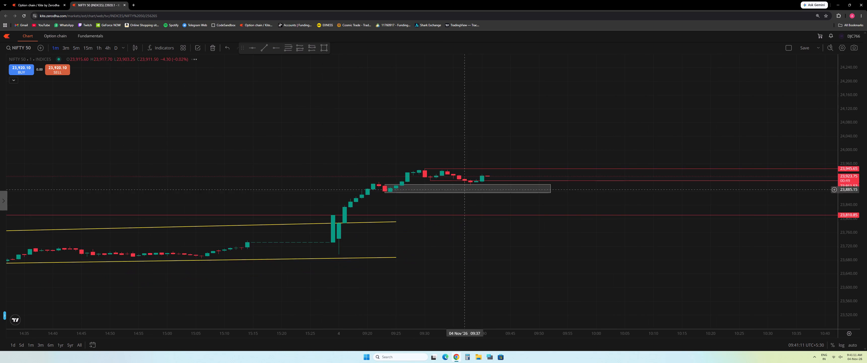
left_click_drag(849, 283, 850, 115)
scroll(552, 207, "up", 2)
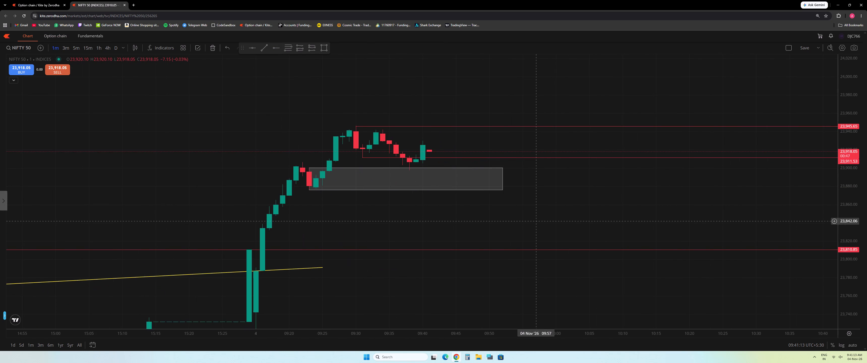
left_click_drag(510, 226, 639, 224)
left_click_drag(627, 224, 625, 224)
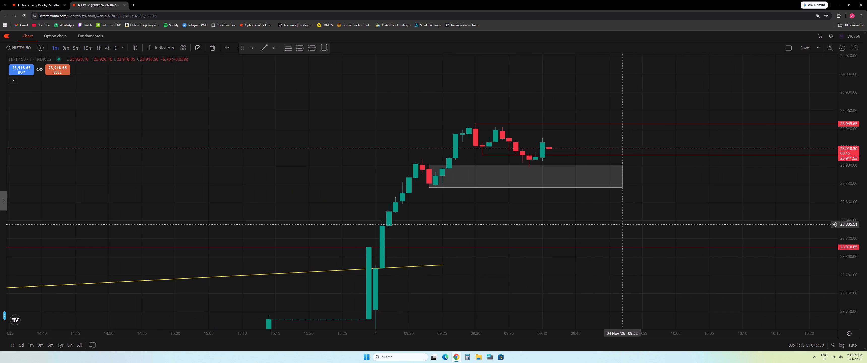
left_click_drag(625, 224, 584, 225)
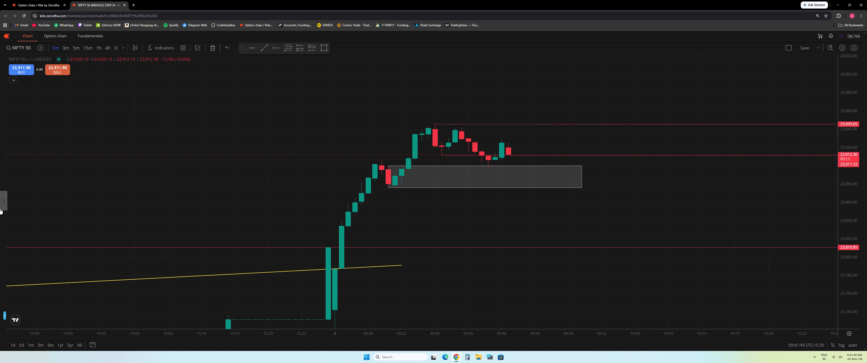
left_click(4, 315)
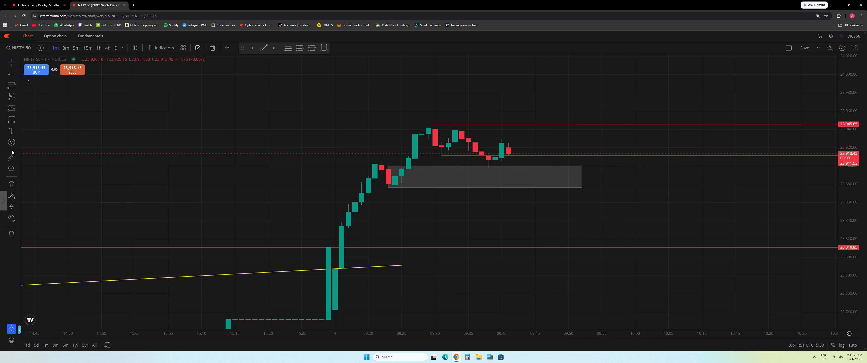
left_click(11, 157)
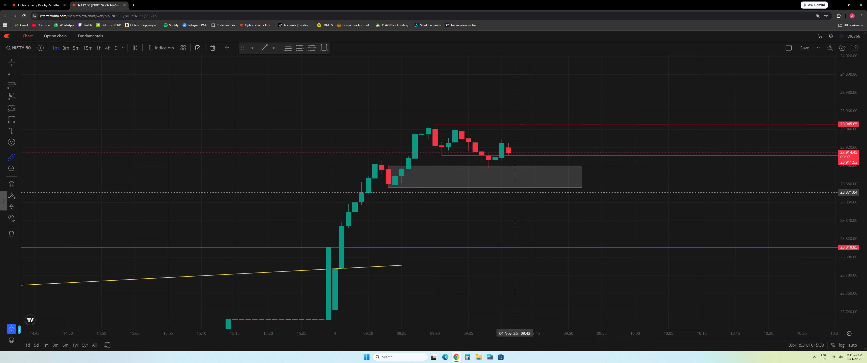
left_click(515, 195)
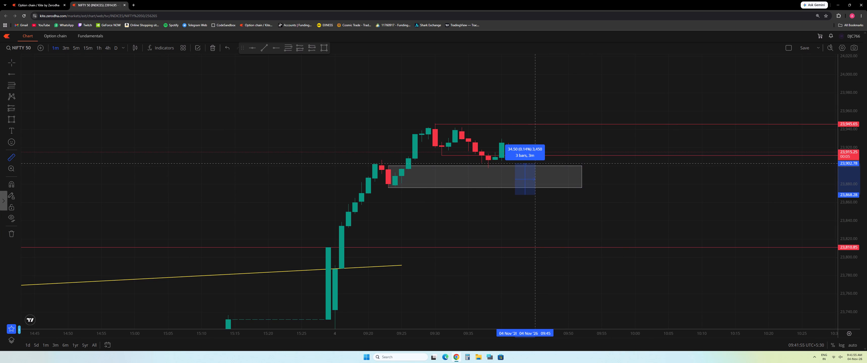
left_click(538, 163)
left_click(632, 228)
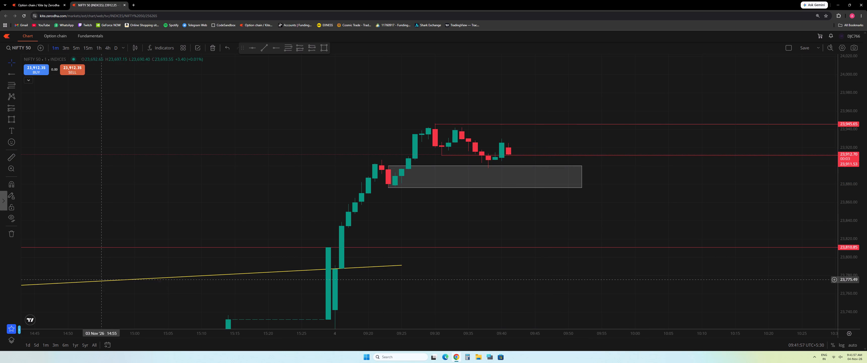
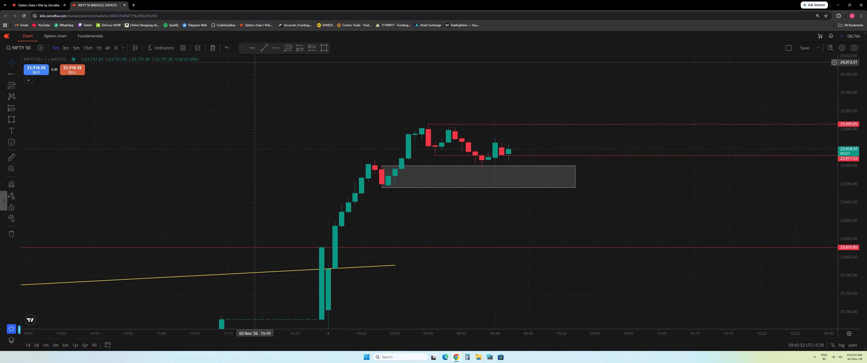
Place a horizontal ray at 23,929.34 from the 09:40 candle of 4 November on the 1-minute chart.
left_click(276, 47)
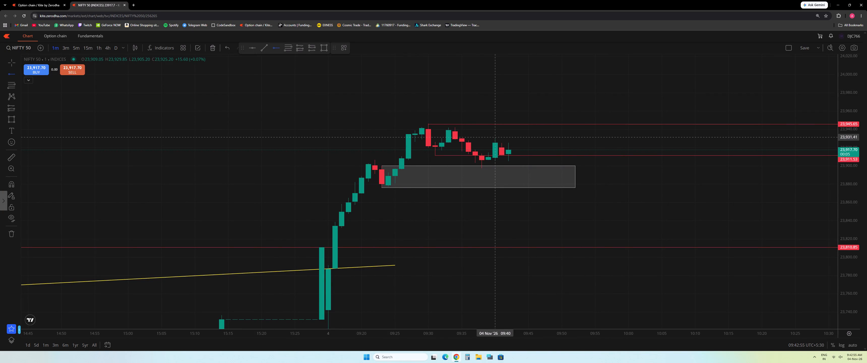
left_click(495, 139)
left_click(586, 217)
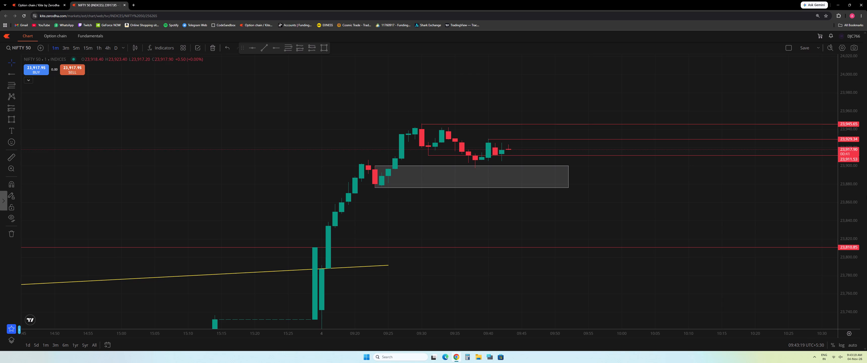
Review the marked levels and price zone on the 5-minute interval, and return to the 1-minute interval.
left_click(79, 50)
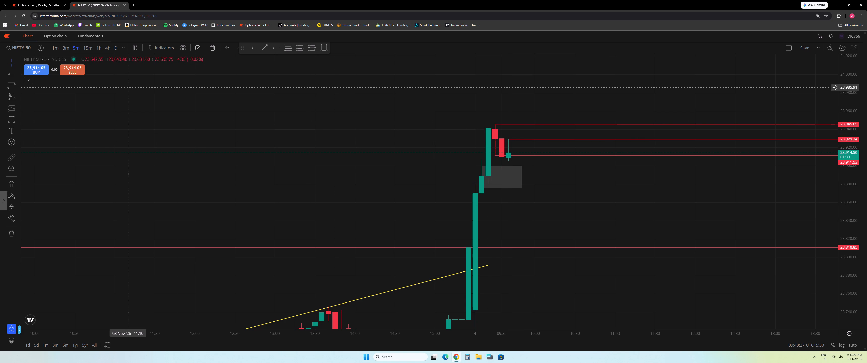
left_click(56, 43)
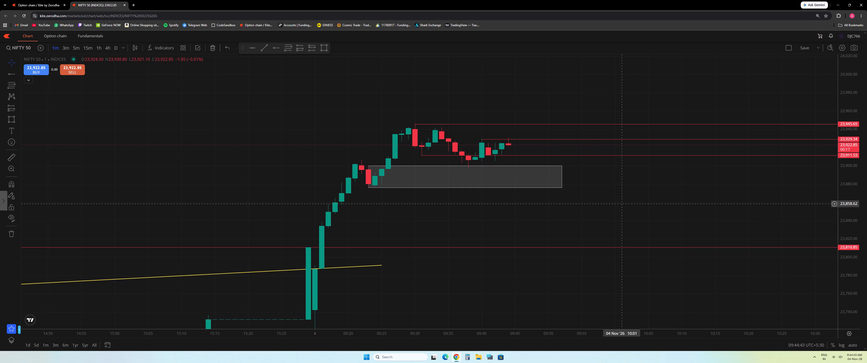
Extend the end of the grey rectangle zone to 09:53 on 4 November, keeping its price bounds.
left_click_drag(563, 176, 568, 176)
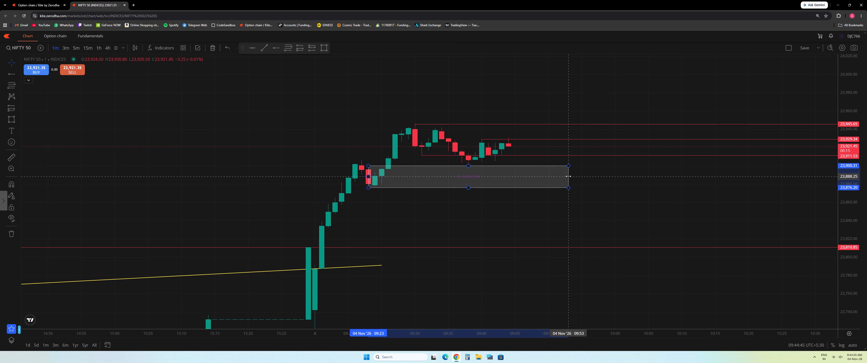
left_click_drag(568, 176, 569, 176)
left_click(645, 202)
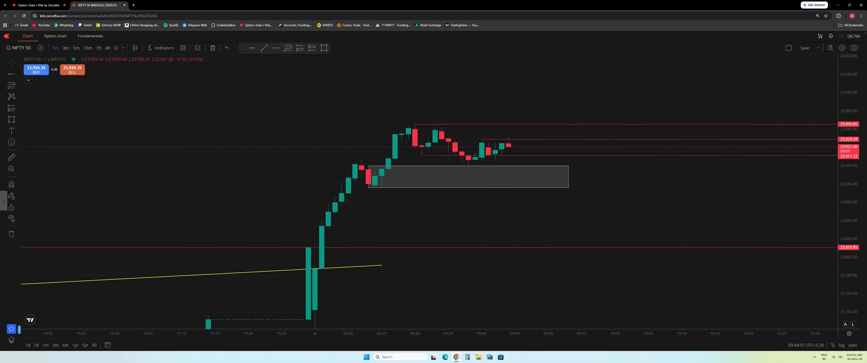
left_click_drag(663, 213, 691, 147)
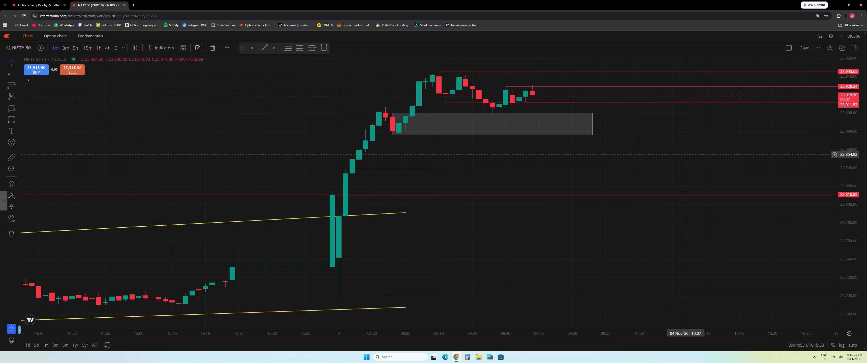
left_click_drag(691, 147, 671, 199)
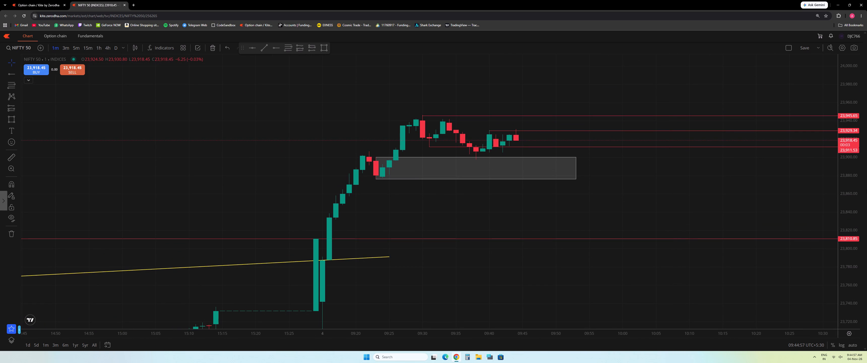
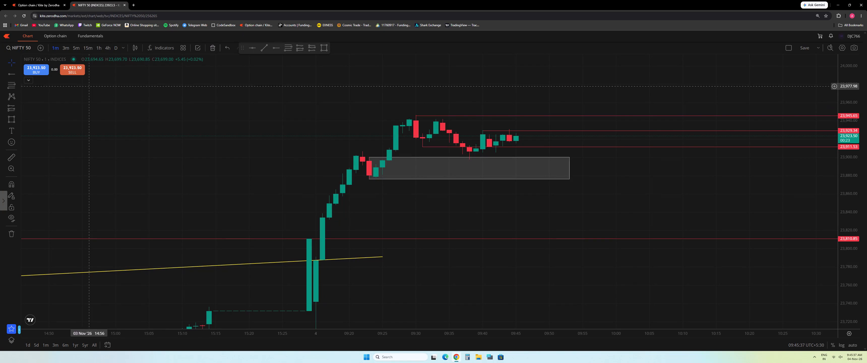
Compare the EMA 5 with price on the 5-minute interval by briefly showing it, leaving the indicator hidden.
left_click(74, 44)
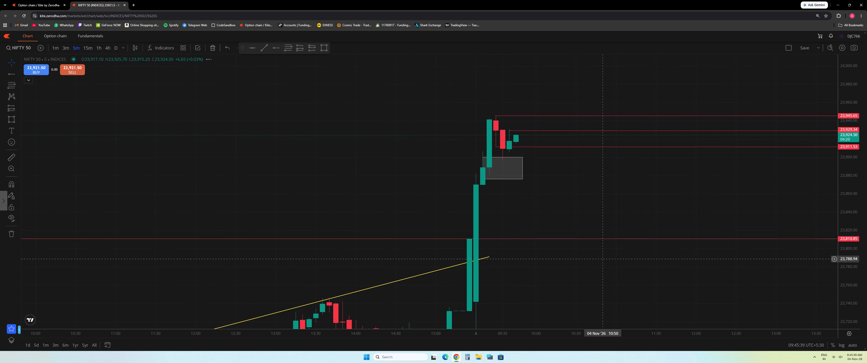
scroll(571, 195, "up", 3)
left_click(31, 83)
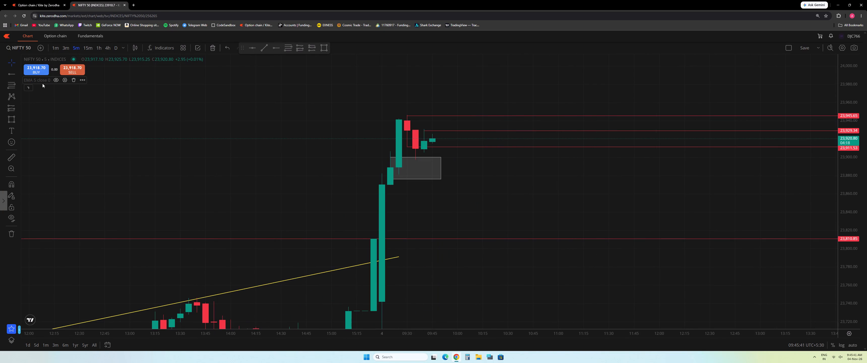
left_click(56, 77)
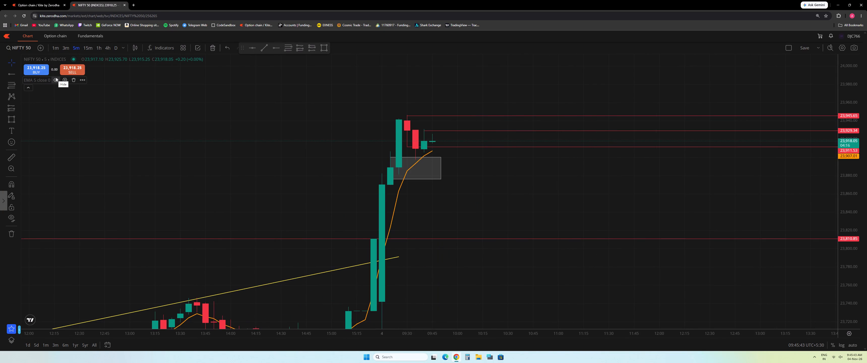
left_click(56, 77)
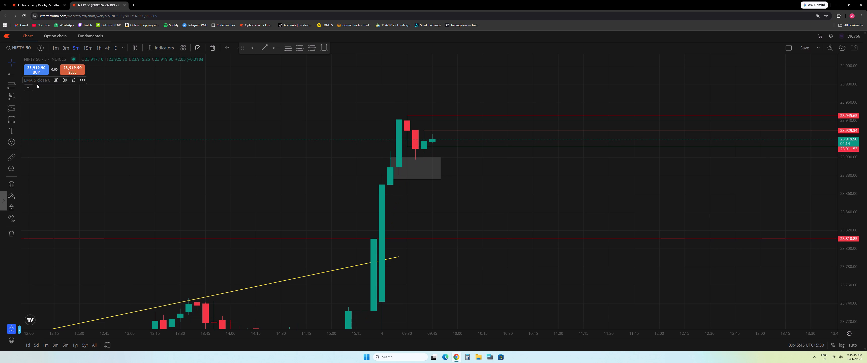
left_click(30, 89)
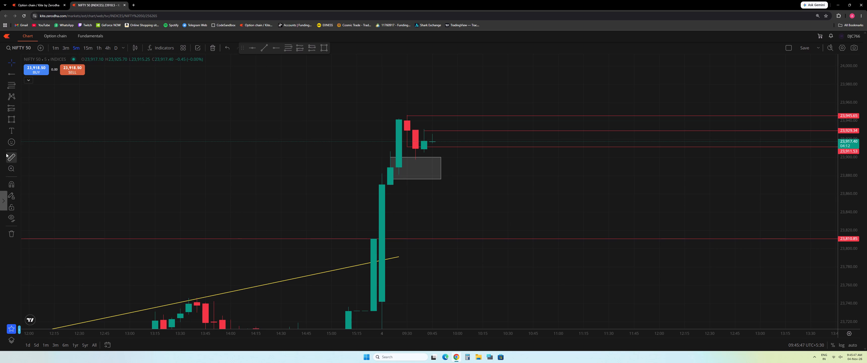
Measure the price range on the 5-minute chart from the 23,911.53 ray to just above the 23,945.65 ray, and clear the measurement.
left_click(8, 155)
left_click(377, 147)
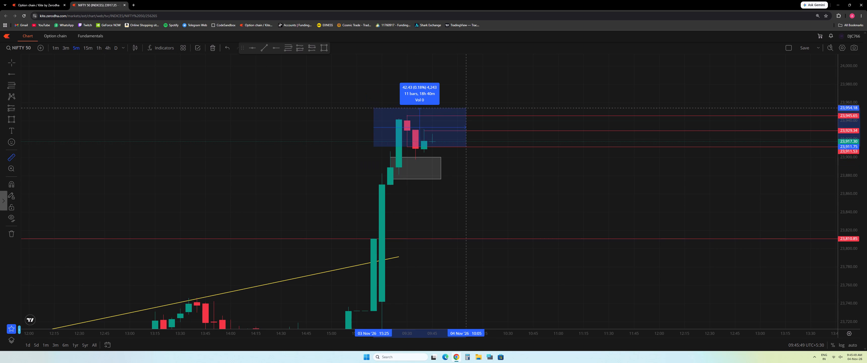
left_click(465, 113)
left_click(299, 199)
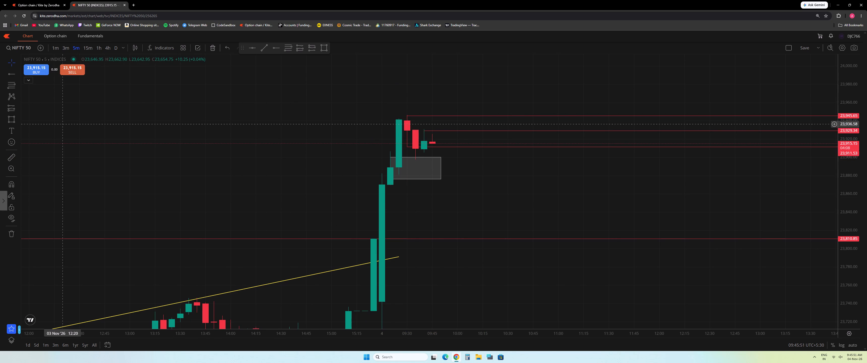
Review the yellow channel and breakout on the 5-minute interval, and return to the 1-minute interval around the grey zone.
left_click_drag(299, 201, 375, 165)
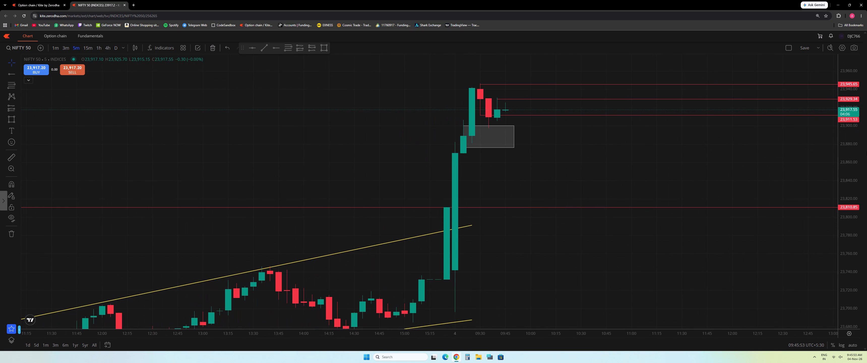
left_click_drag(850, 130, 853, 197)
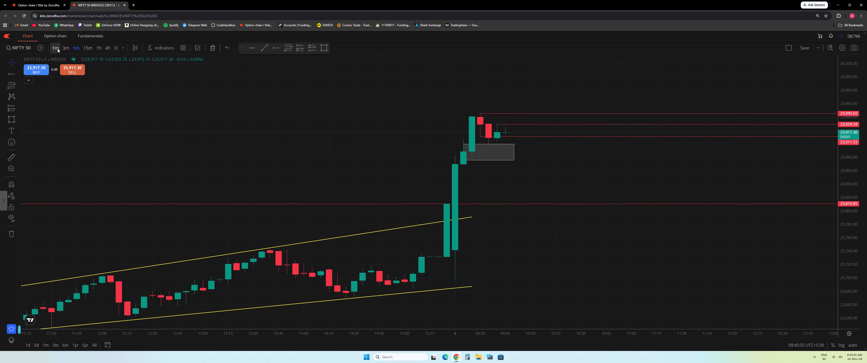
left_click(57, 48)
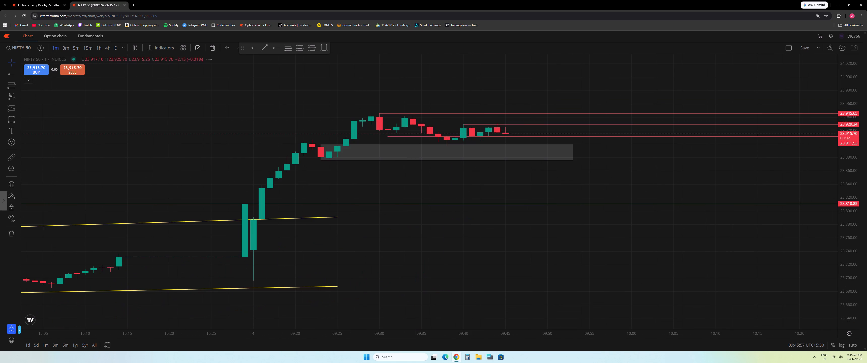
left_click_drag(850, 257, 856, 186)
scroll(682, 182, "down", 5)
left_click_drag(712, 171, 607, 211)
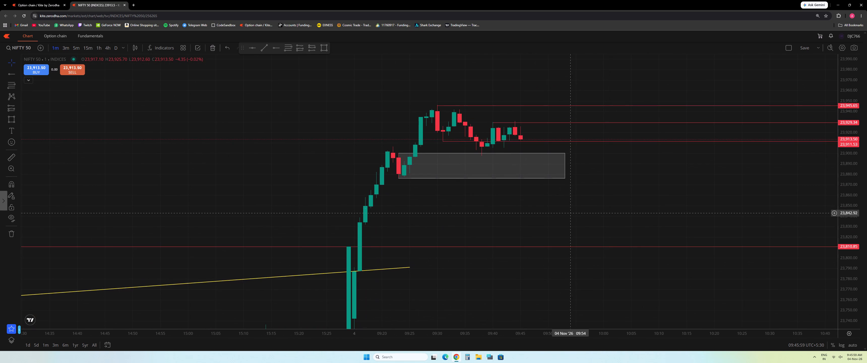